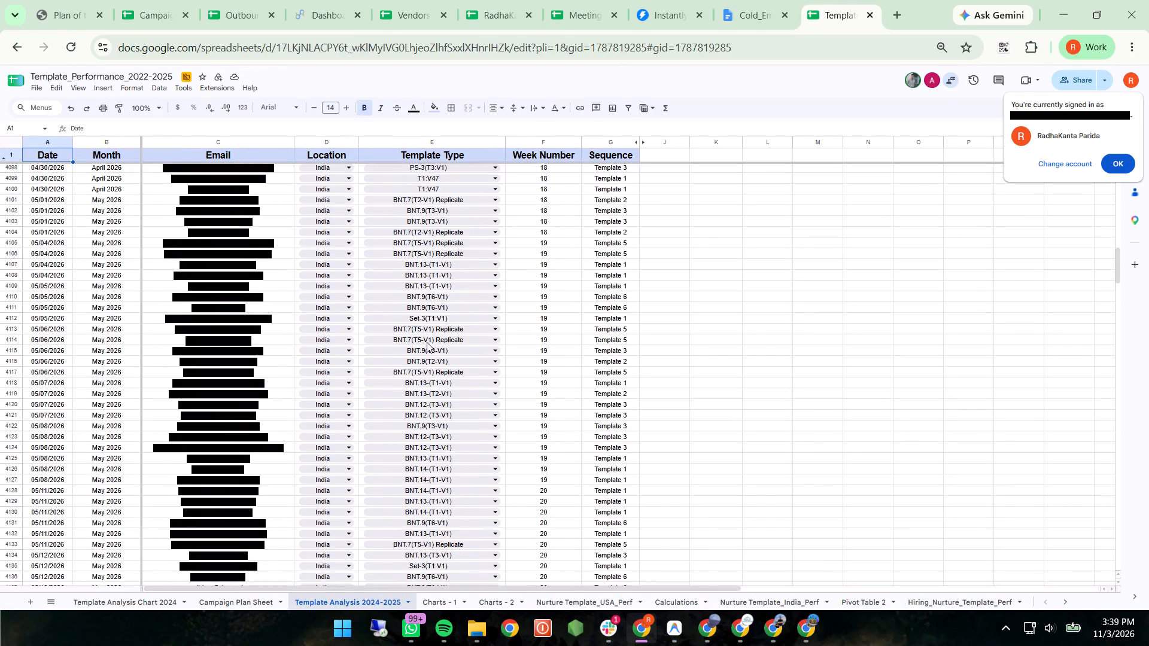
Locate the most recent entries at the end of the filled rows in the Template Analysis 2024-2025 sheet.
scroll(427, 342, down, 5)
scroll(427, 342, up, 4)
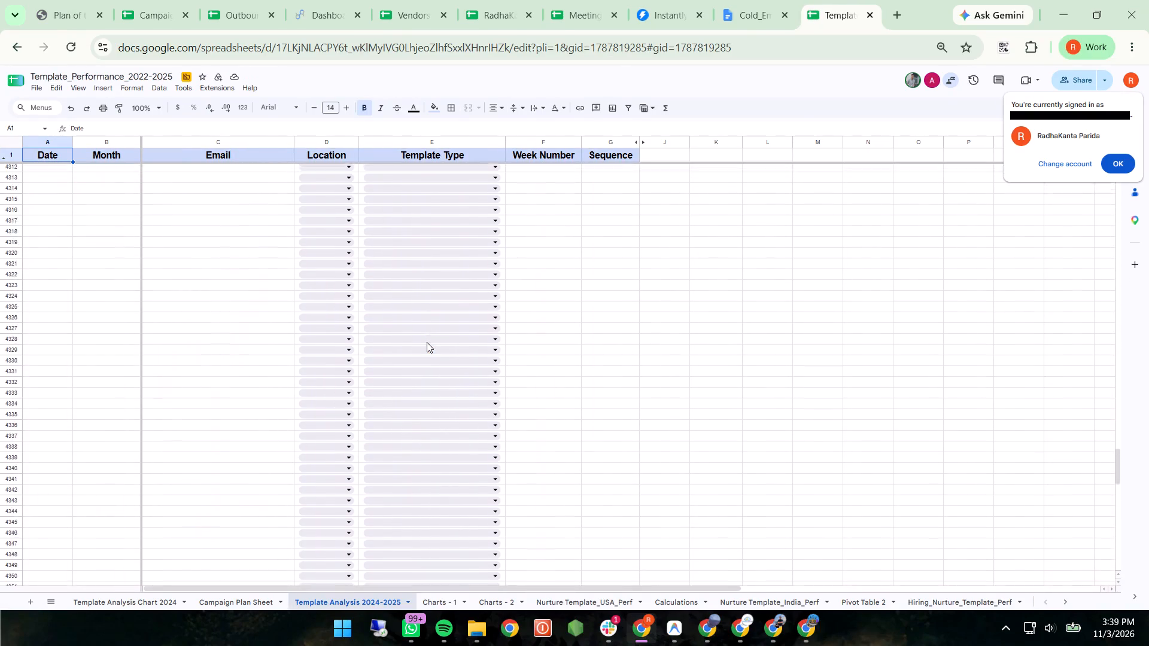
scroll(427, 342, up, 2)
scroll(427, 342, down, 6)
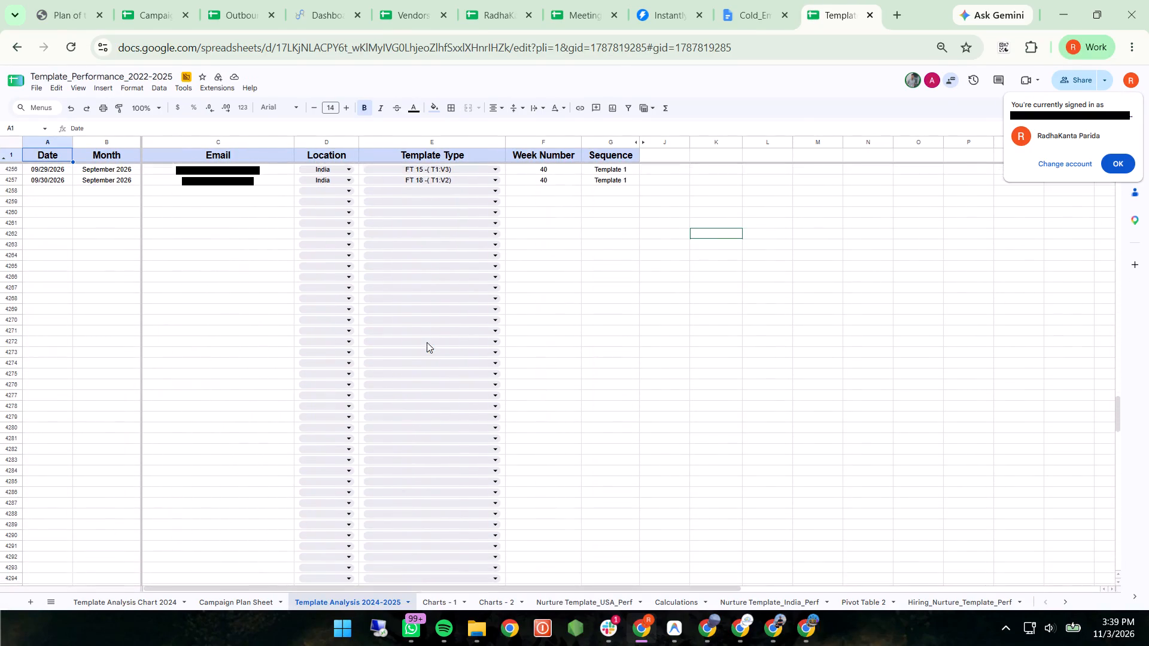
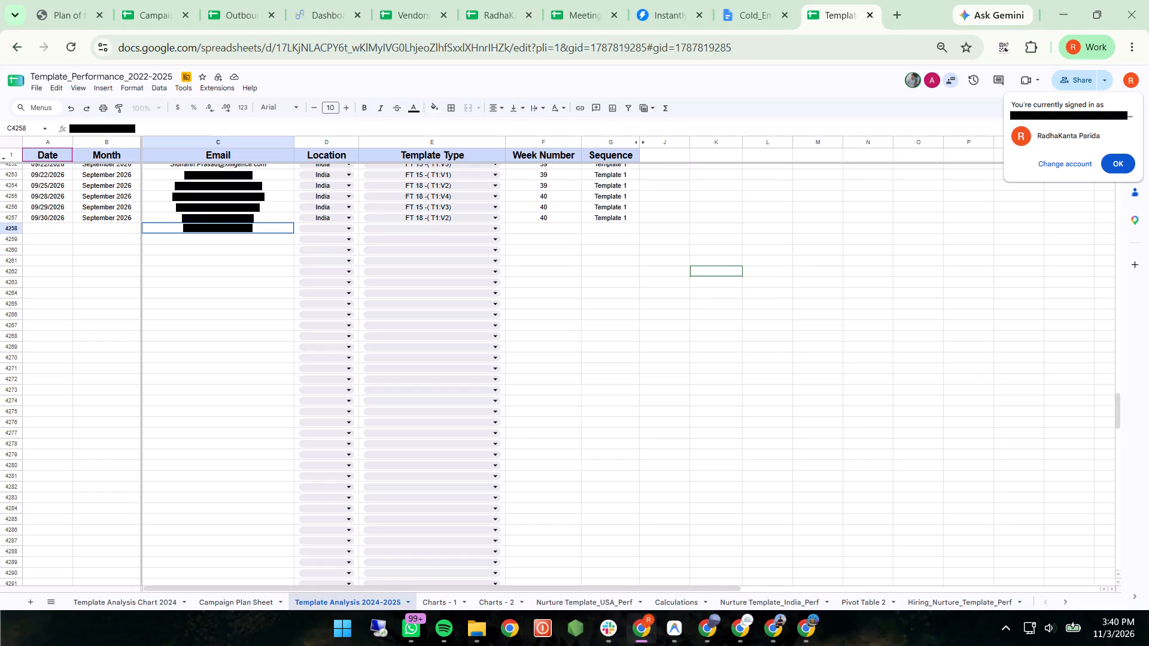
Switch to Instantly, search the Unibox for the copied lead email address, and read the Ginger Webs thread through to its first outreach email.
click(651, 17)
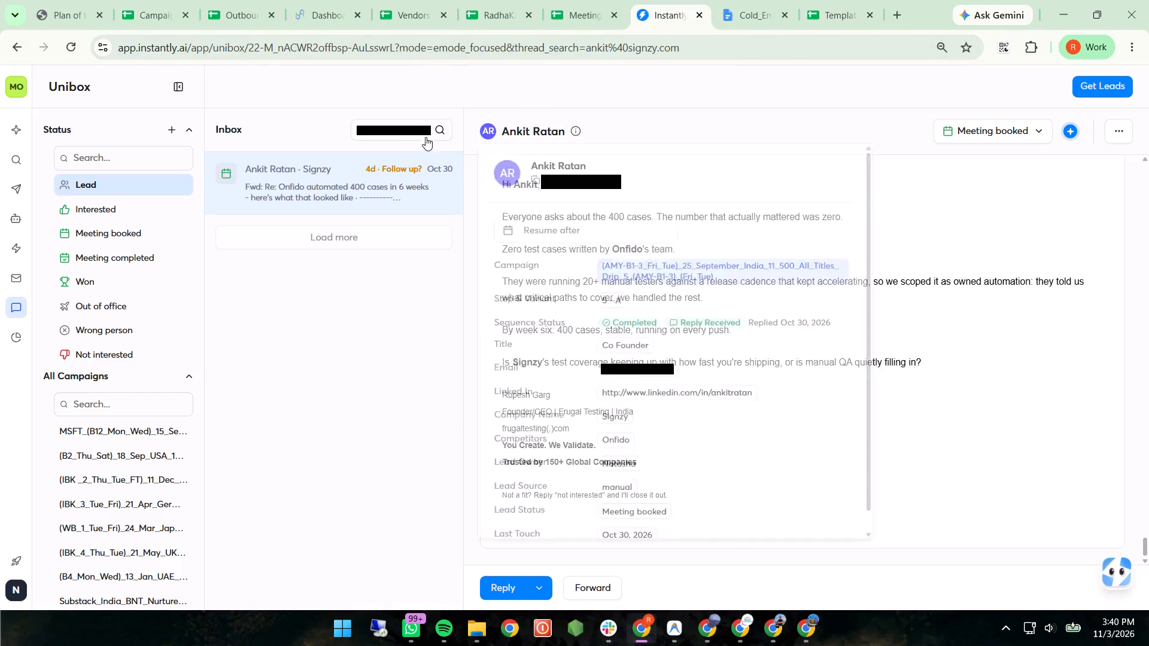
click(421, 129)
key(ctrl+a)
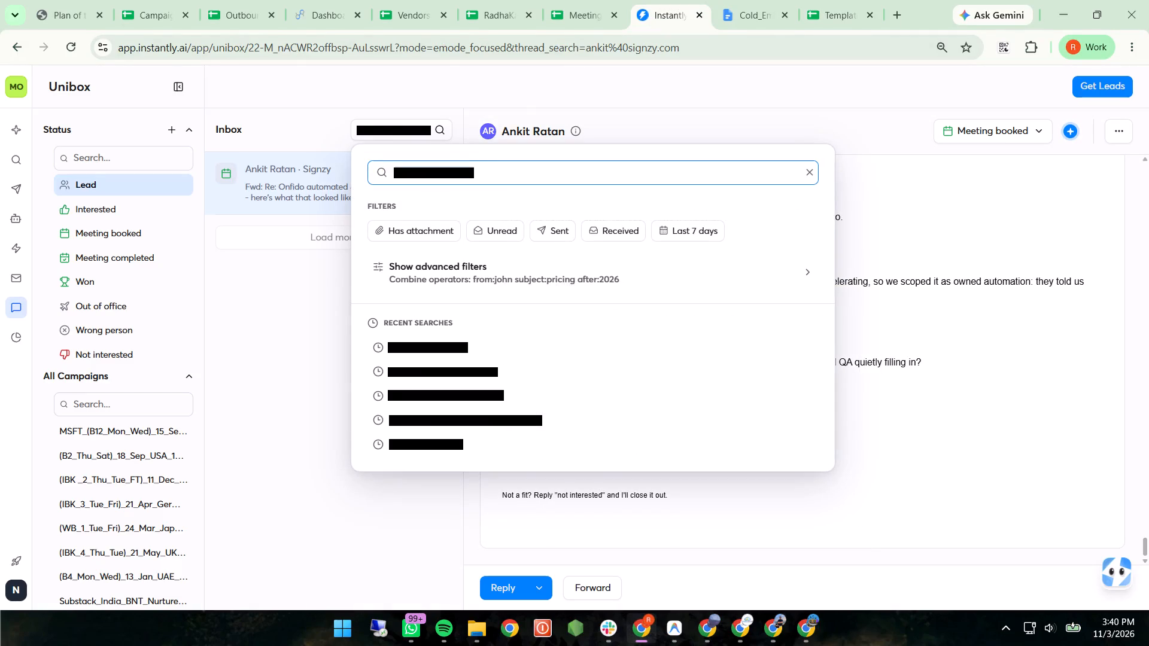
key(ctrl+v)
key(Return)
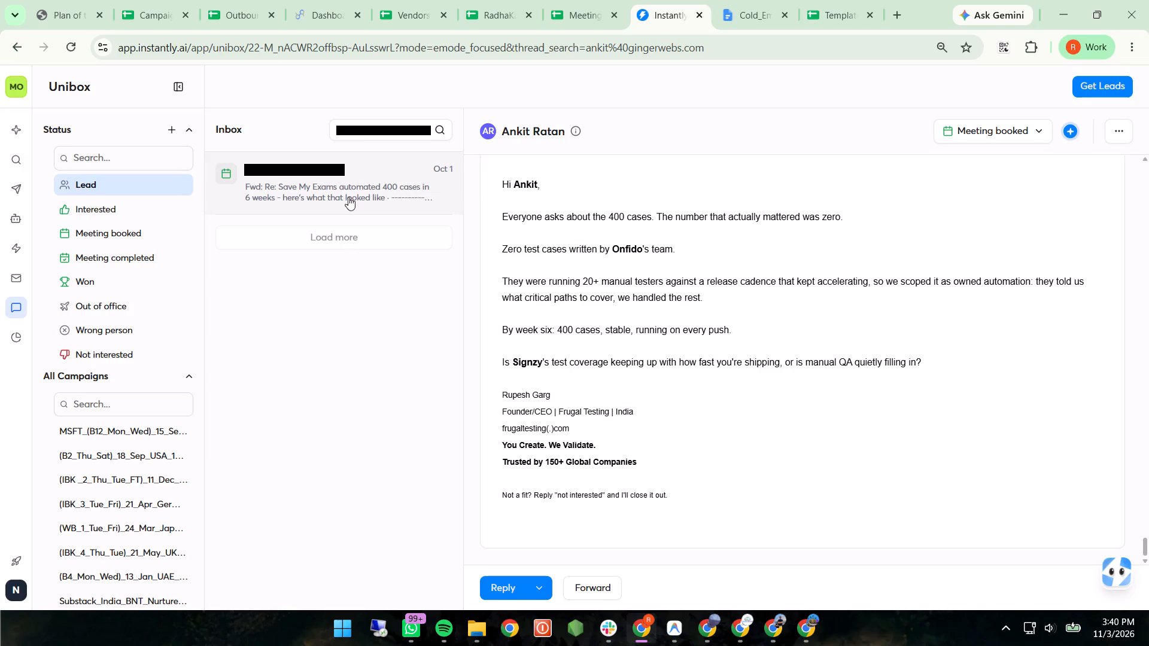
click(351, 181)
scroll(847, 402, down, 8)
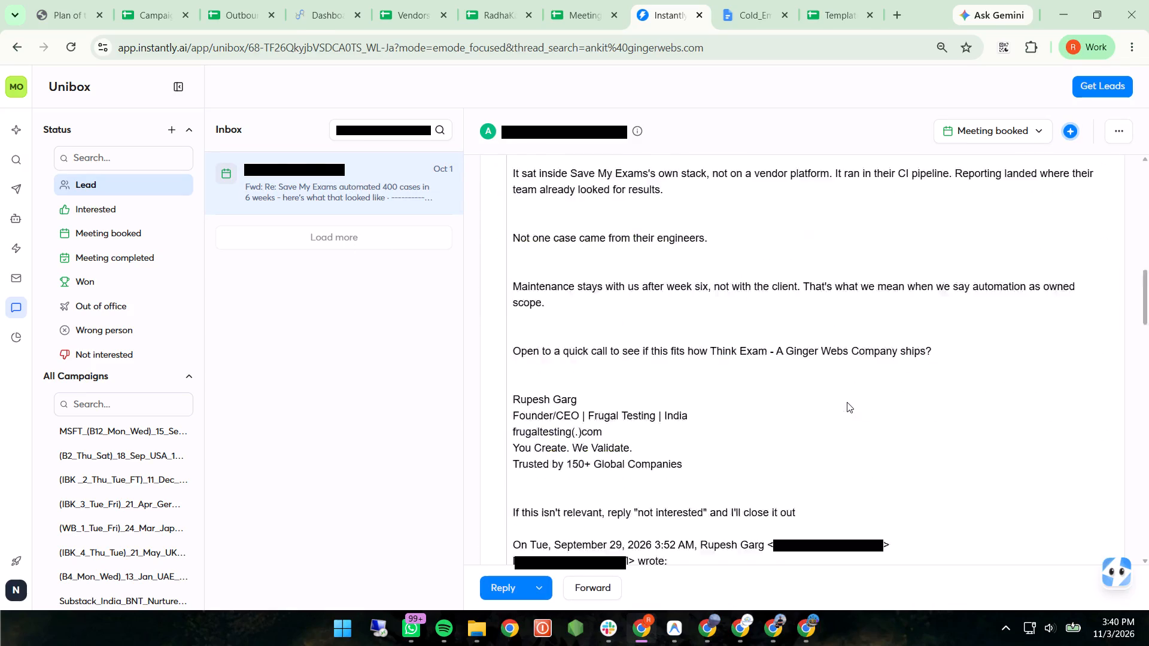
scroll(847, 402, down, 13)
click(837, 532)
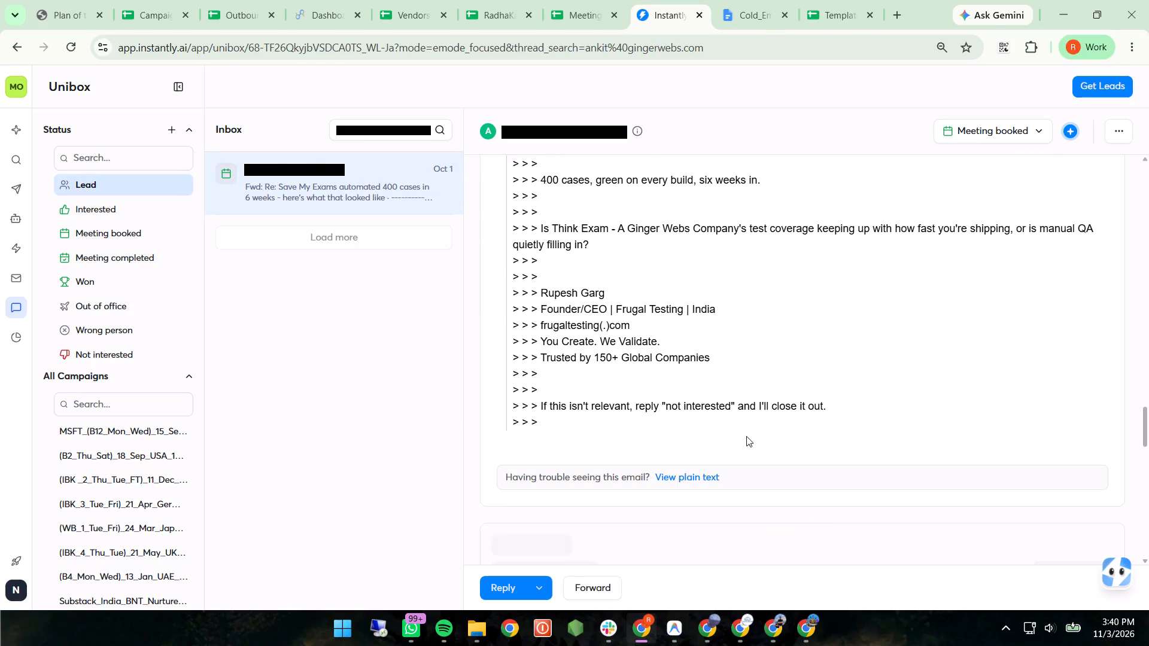
scroll(746, 436, down, 15)
scroll(746, 436, down, 10)
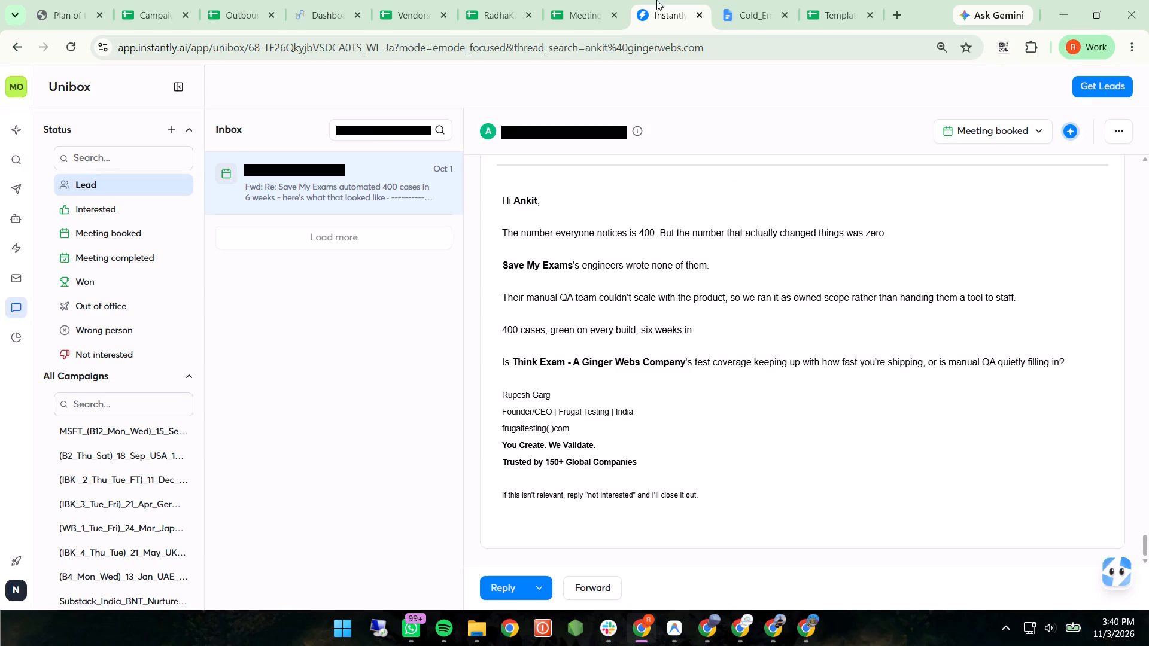
Move the Template_Performance_2022-2025 browser tab to directly after the Instantly tab.
click(594, 2)
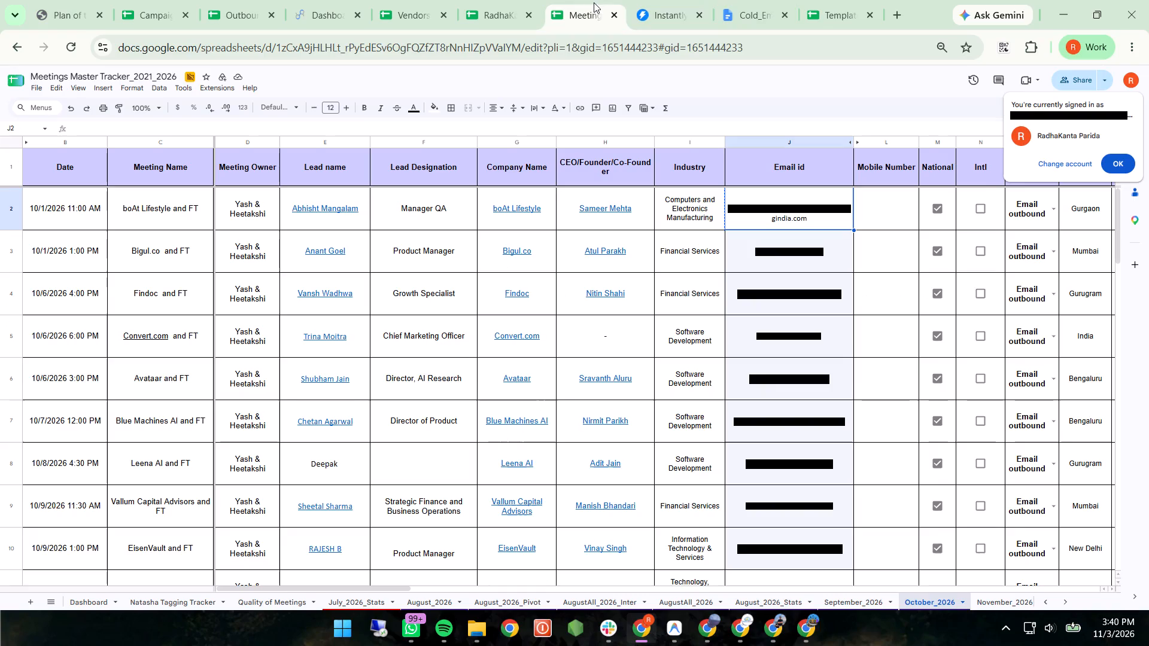
drag(828, 6, 748, 11)
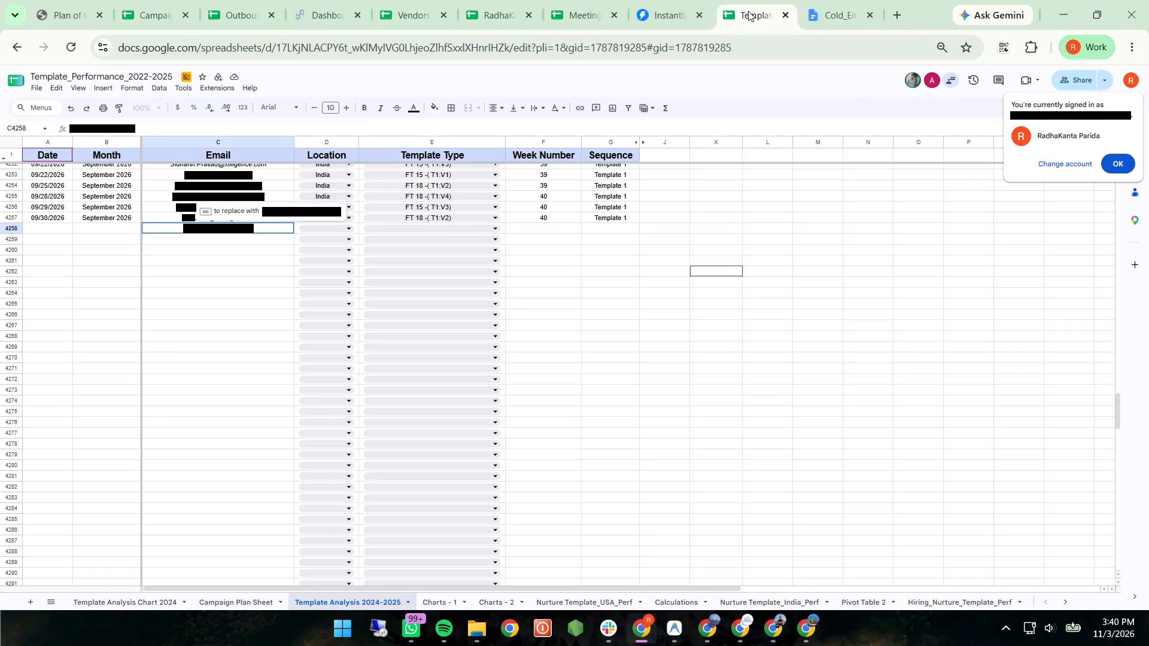
Look through the Template Type options for row 4258 for the template used in the lead's outreach email.
click(496, 227)
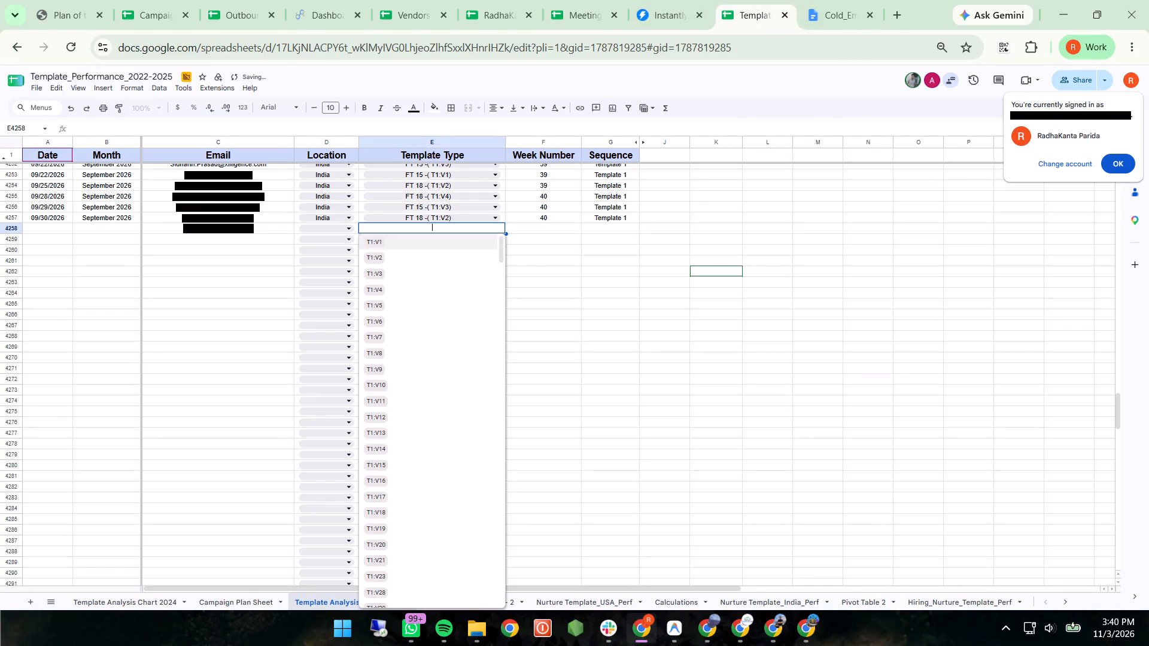
scroll(432, 383, down, 11)
scroll(432, 383, down, 19)
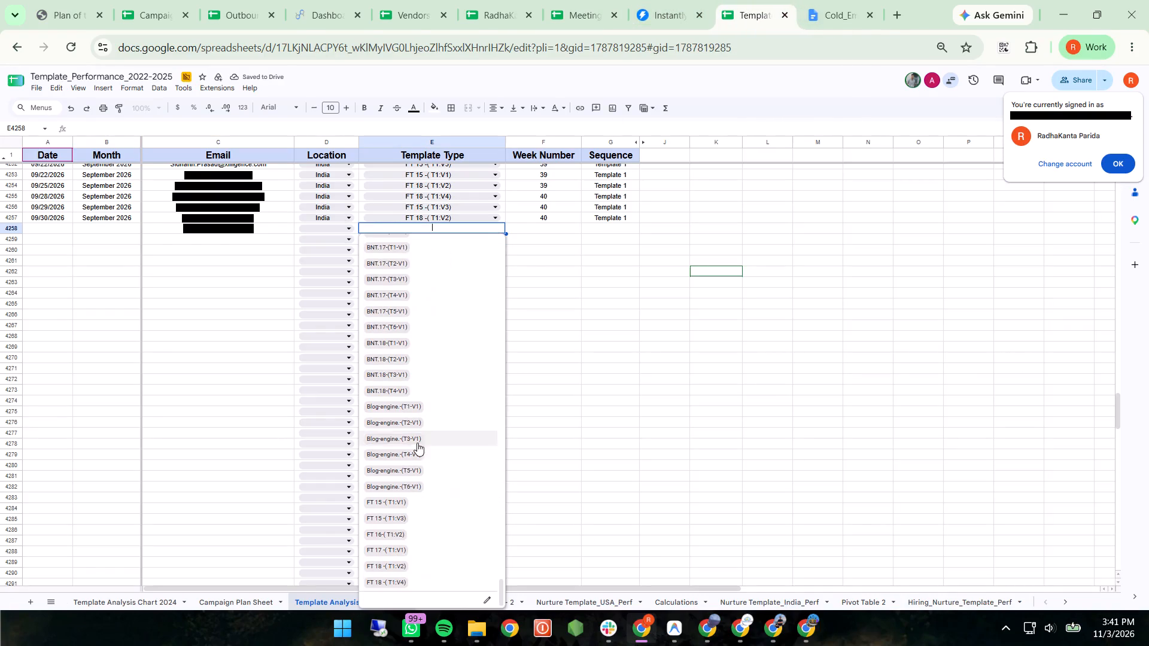
scroll(413, 525, down, 1)
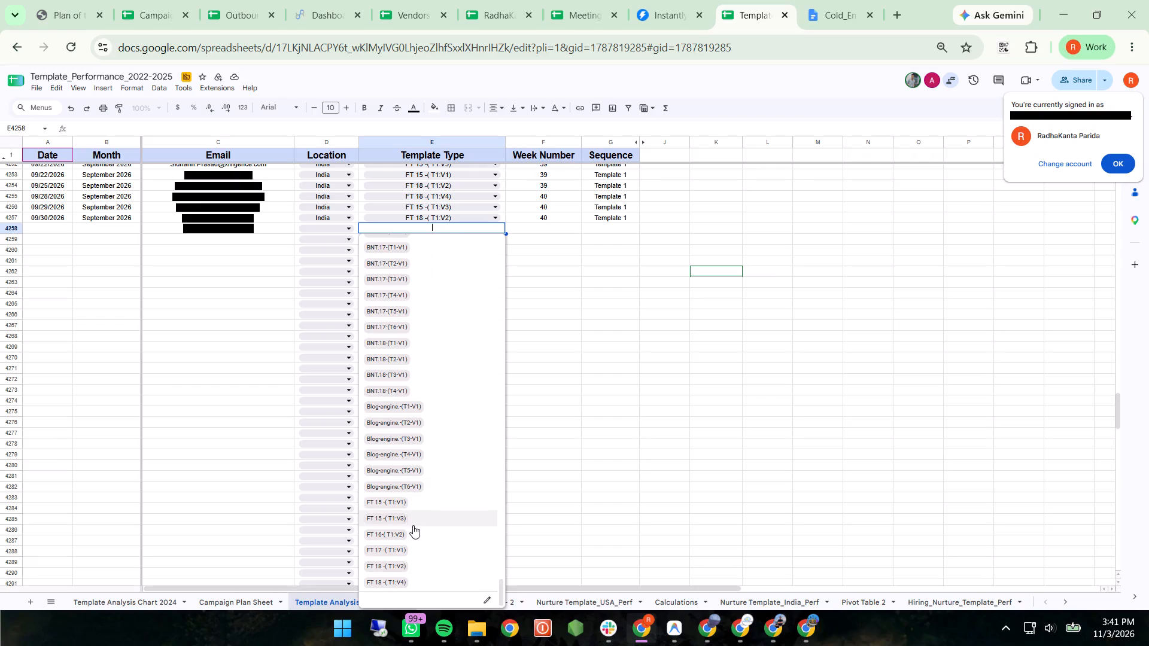
scroll(413, 525, up, 1)
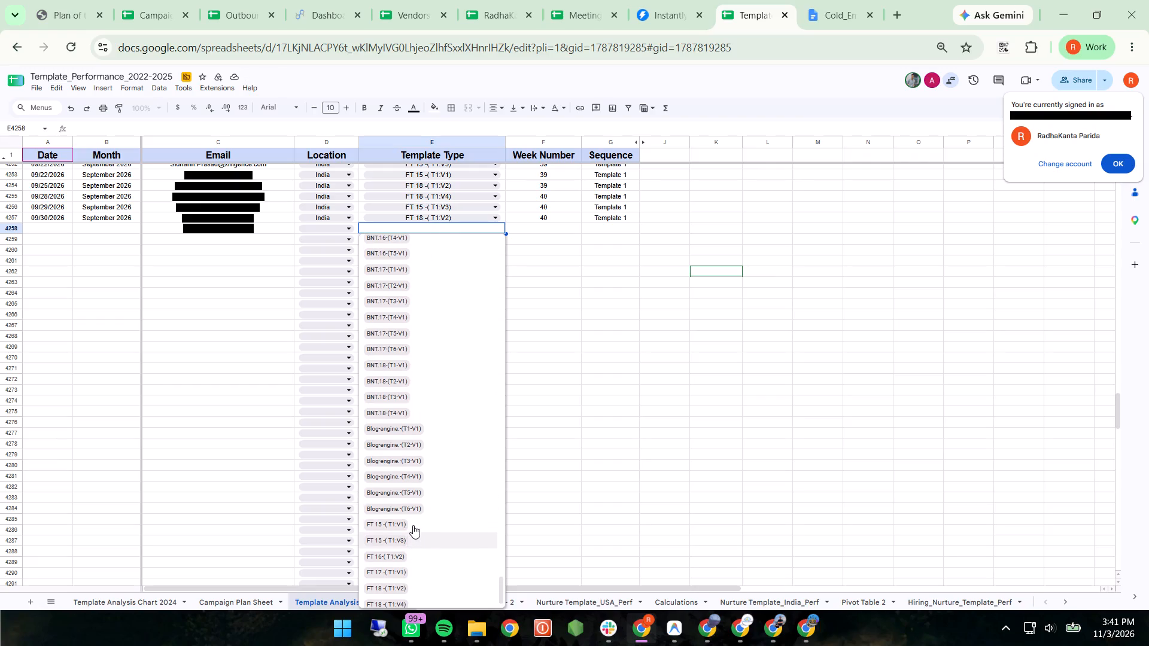
scroll(413, 525, up, 1)
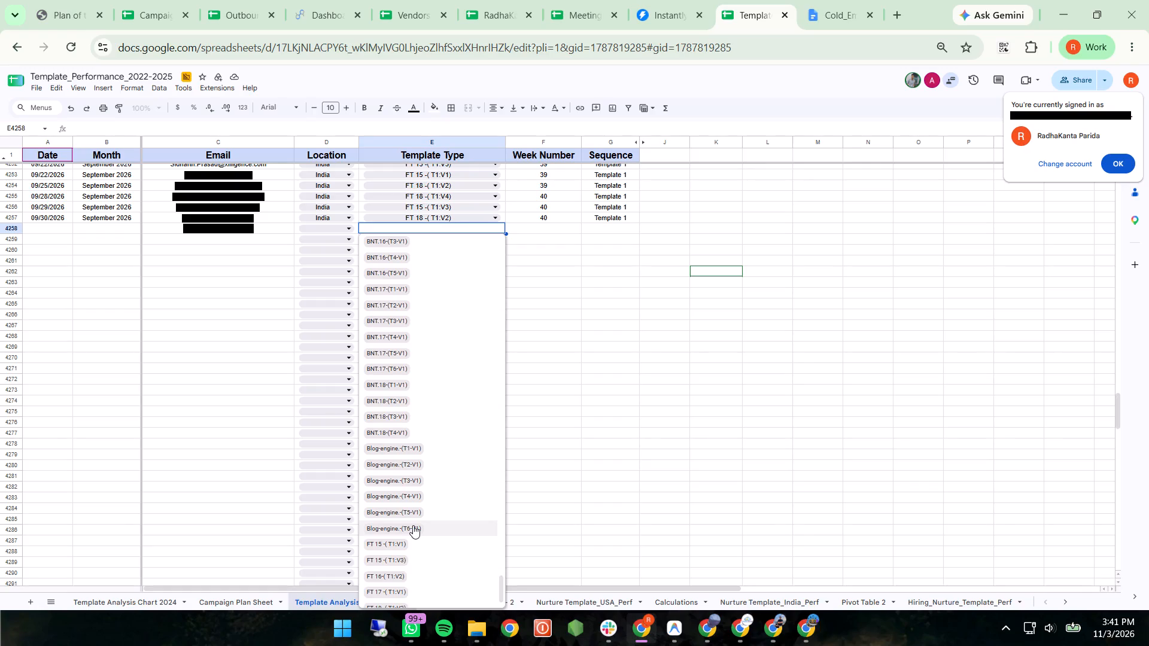
scroll(413, 525, down, 2)
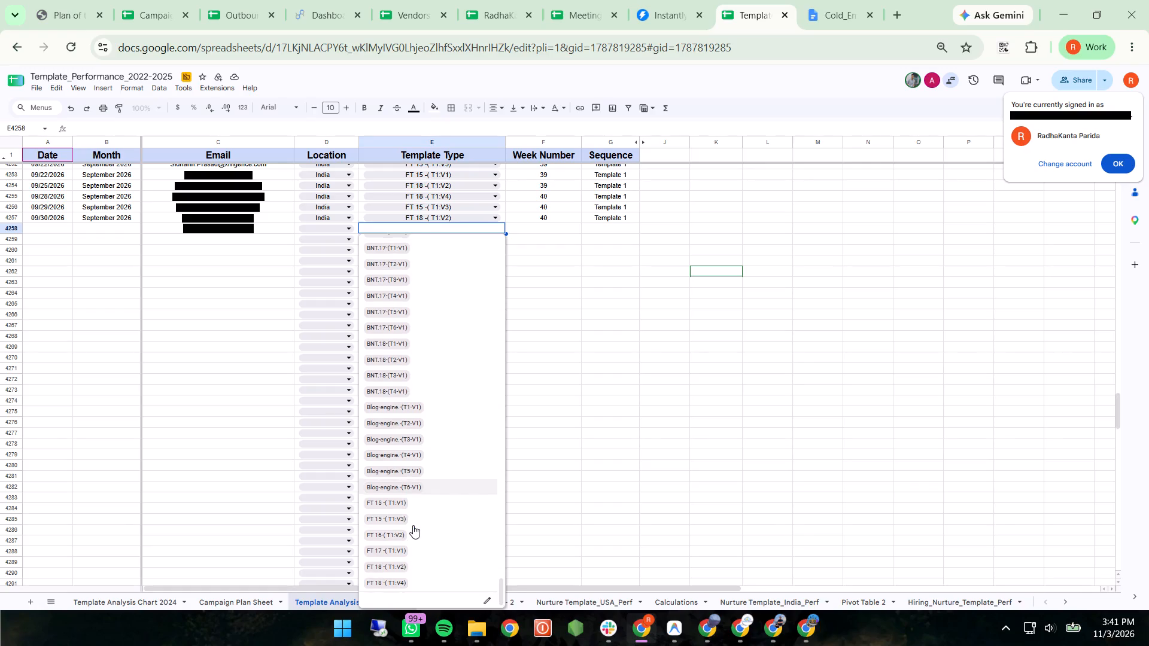
scroll(413, 525, down, 1)
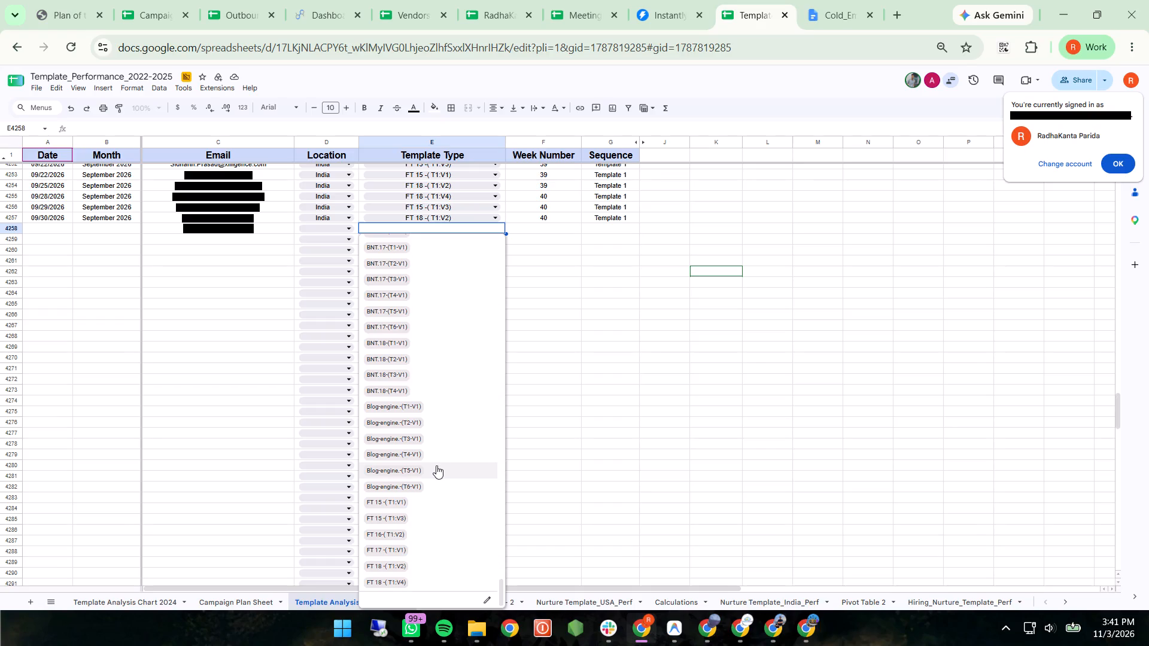
scroll(449, 381, down, 1)
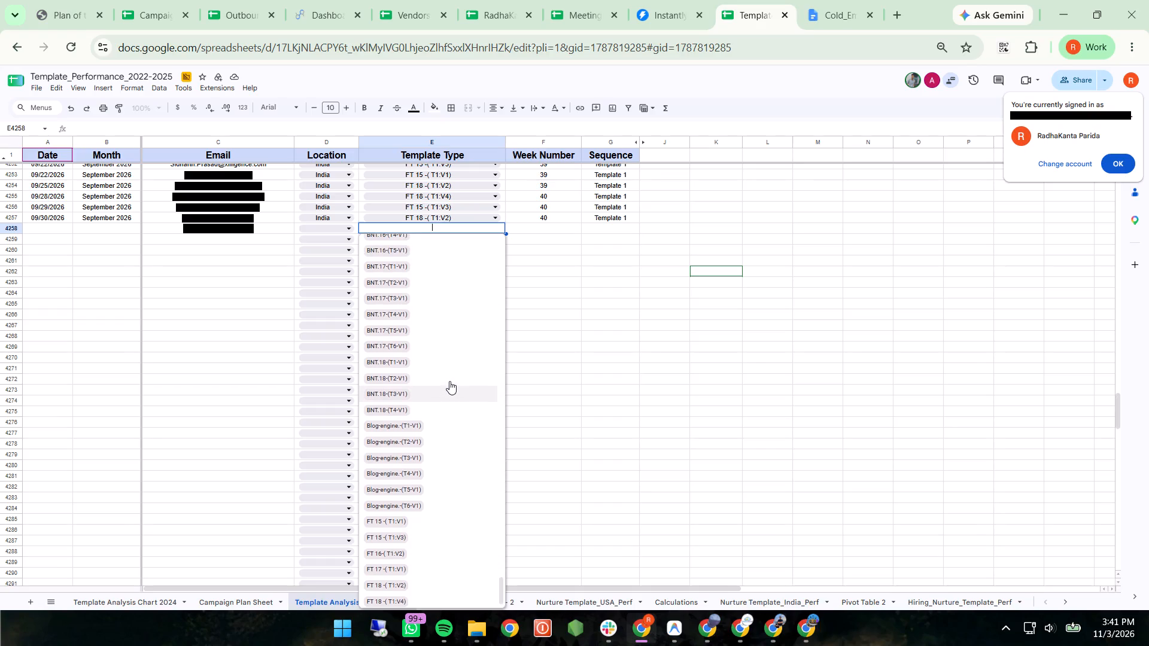
scroll(449, 381, down, 1)
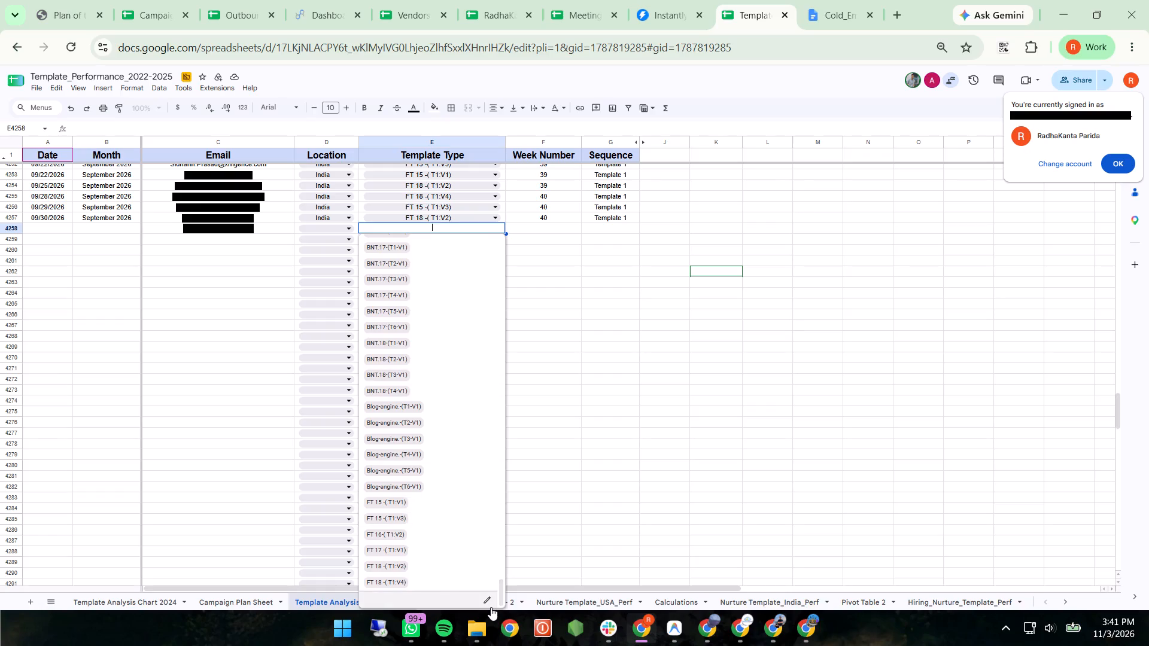
Add the option "FT 17 -( T1:V4)" to the Template Type dropdown in row 4258, applying the change to just this instance.
click(488, 601)
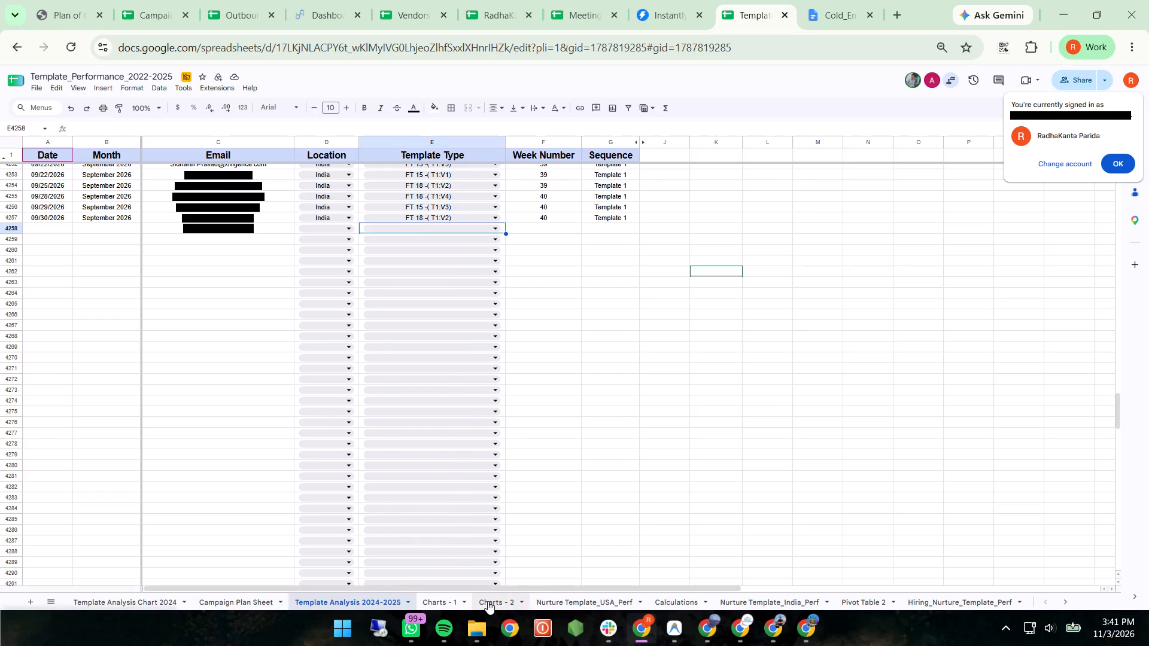
click(496, 228)
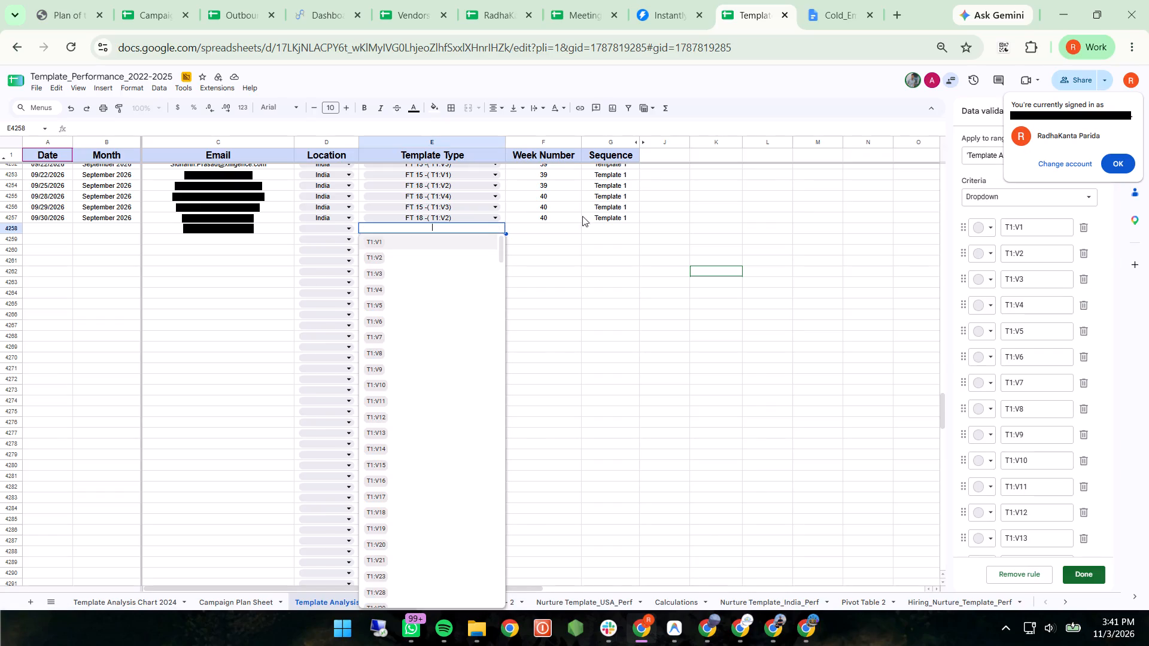
click(1107, 160)
scroll(1054, 306, down, 2)
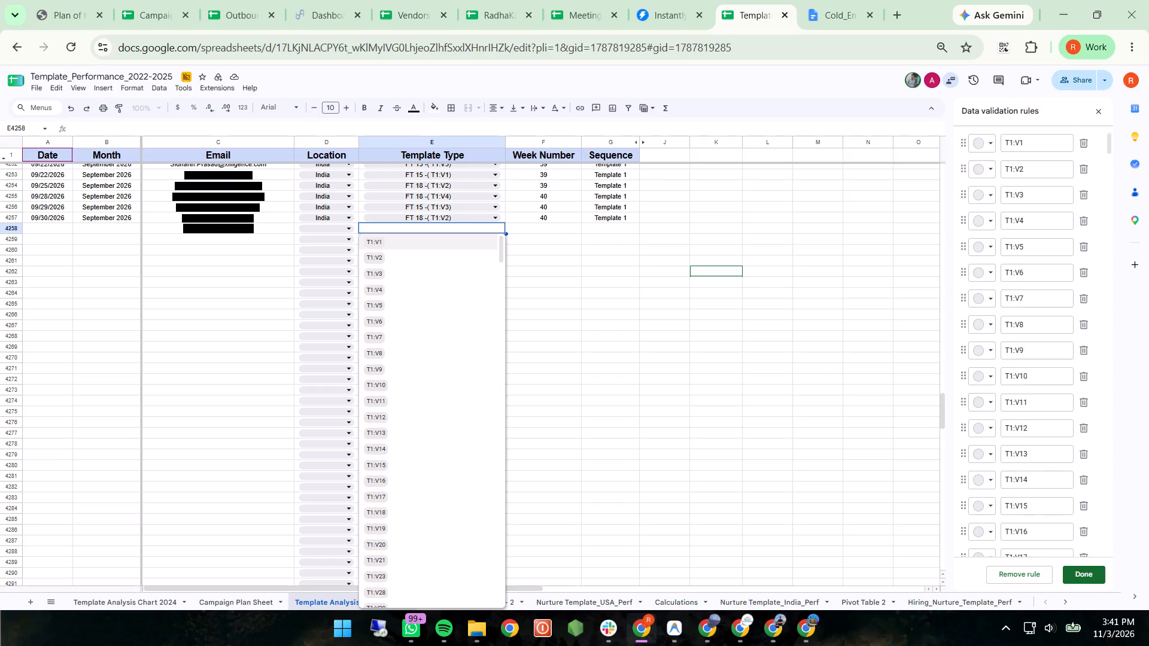
scroll(1054, 306, down, 14)
scroll(1054, 306, down, 17)
scroll(1054, 306, down, 7)
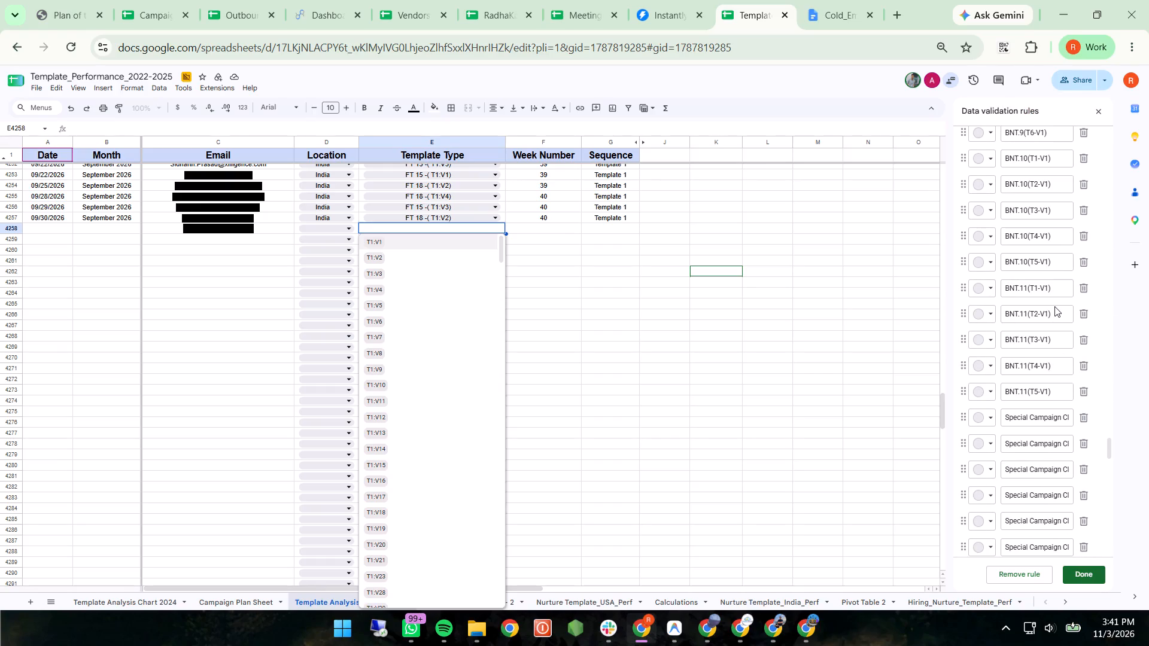
click(1018, 501)
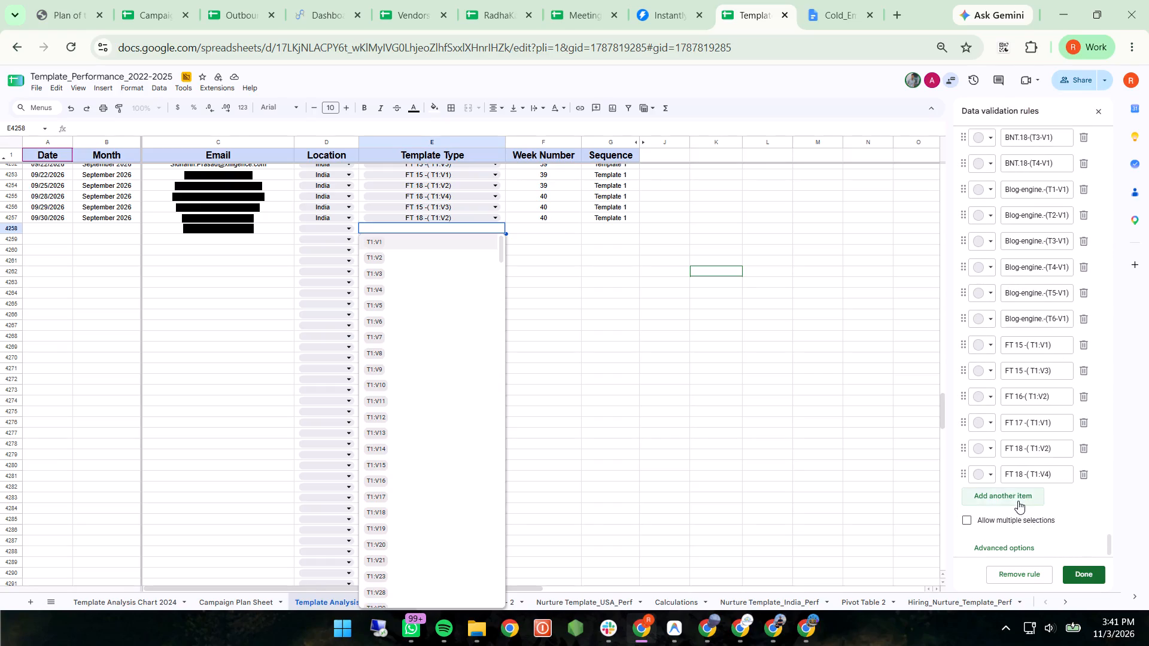
click(1056, 467)
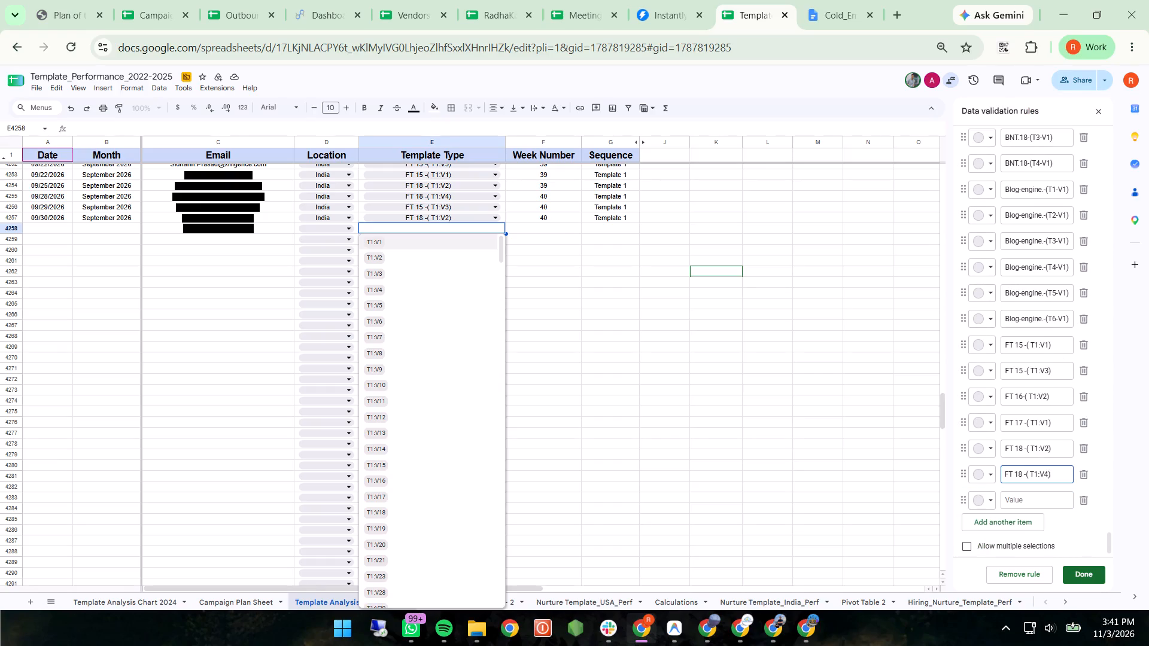
key(ctrl+a)
key(ctrl+c)
click(1034, 507)
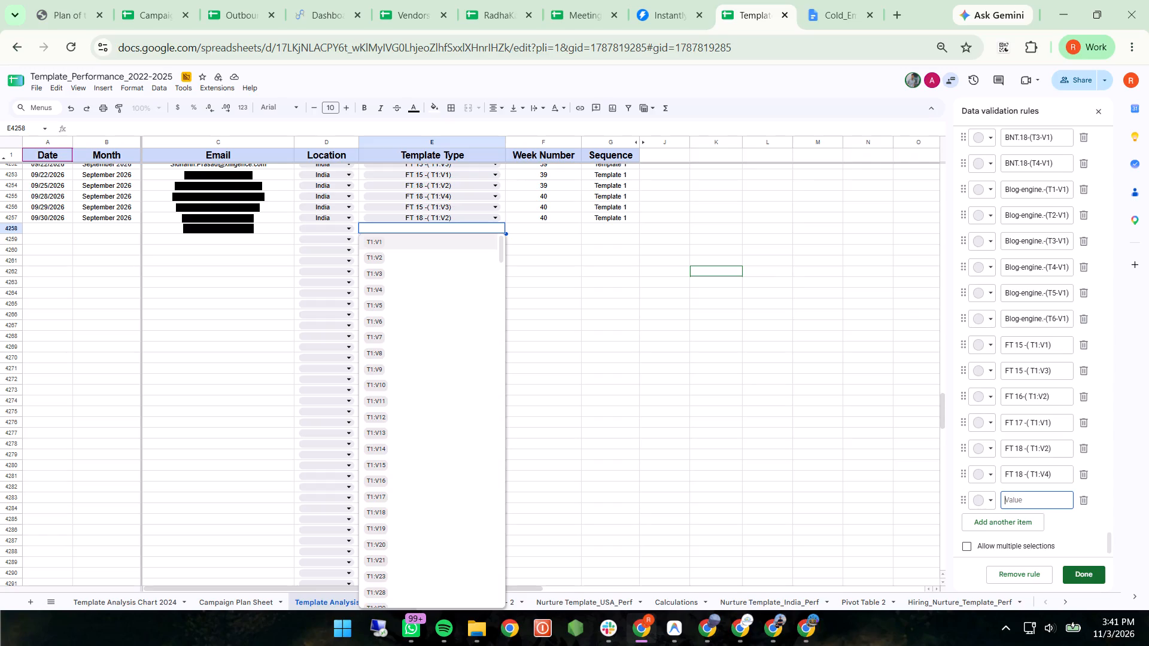
key(ctrl+v)
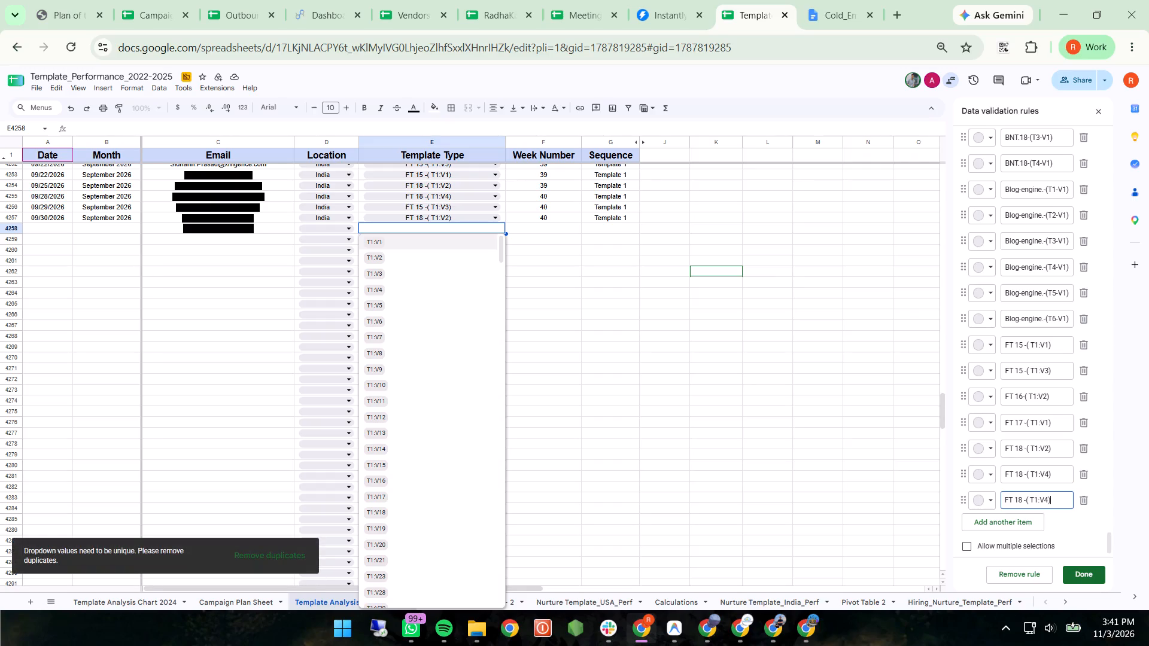
click(1023, 498)
key(BackSpace)
key(7)
click(1081, 574)
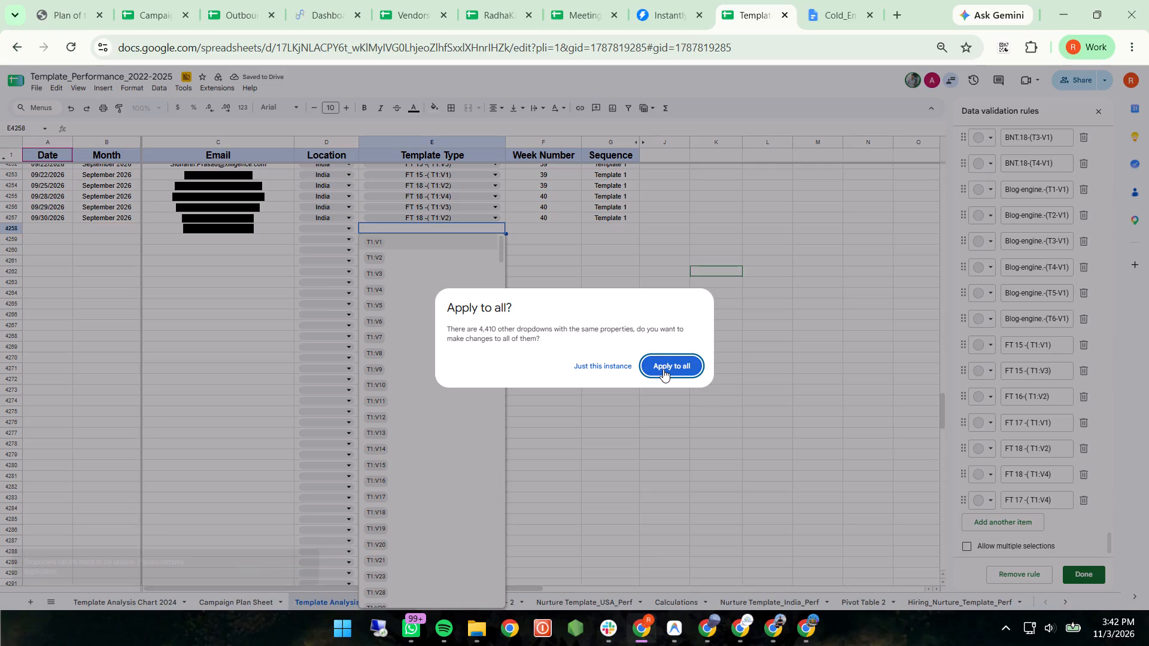
click(616, 362)
click(706, 378)
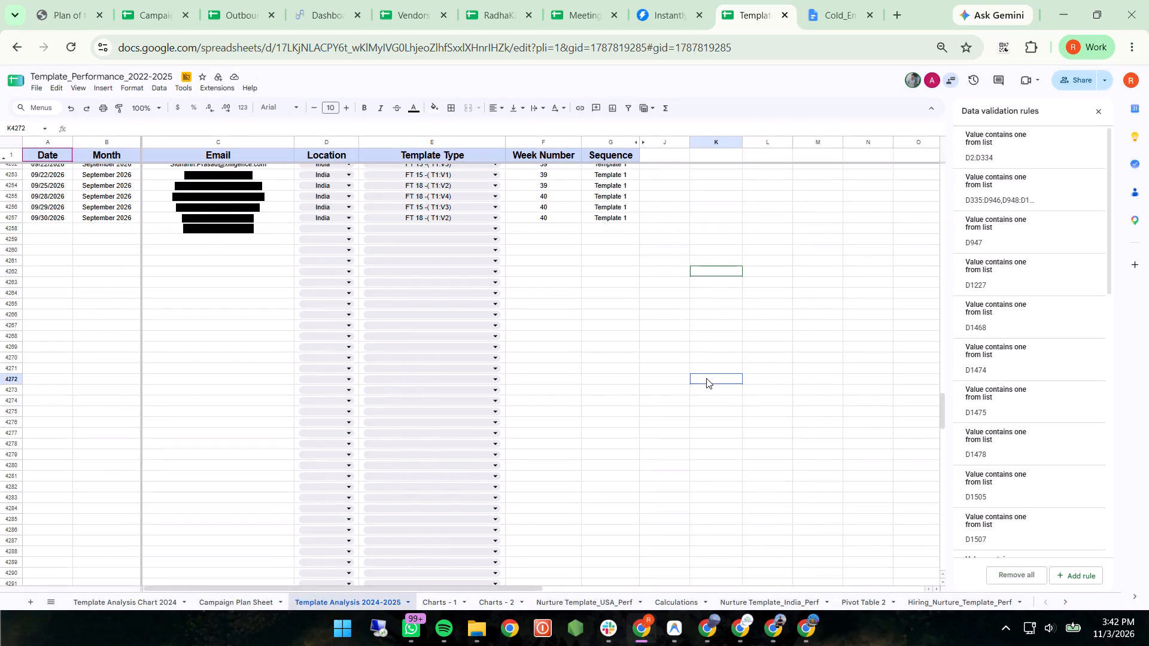
Set the Template Type in row 4258 to "FT 17 -( T1:V4)".
click(496, 228)
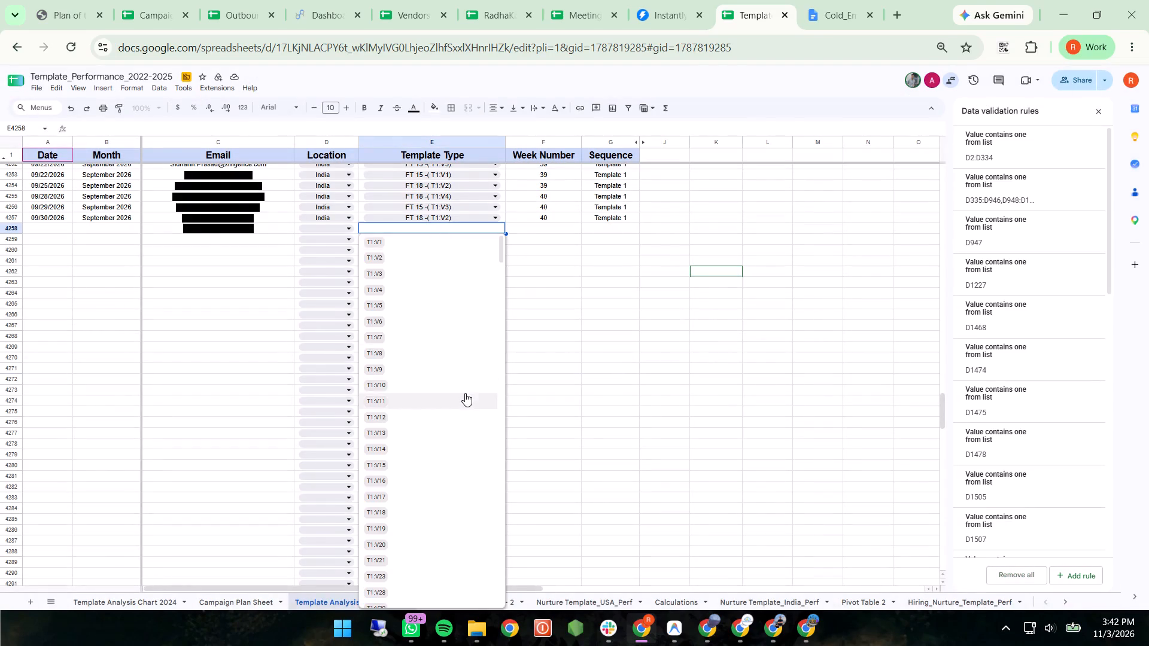
scroll(465, 393, down, 20)
scroll(465, 393, down, 10)
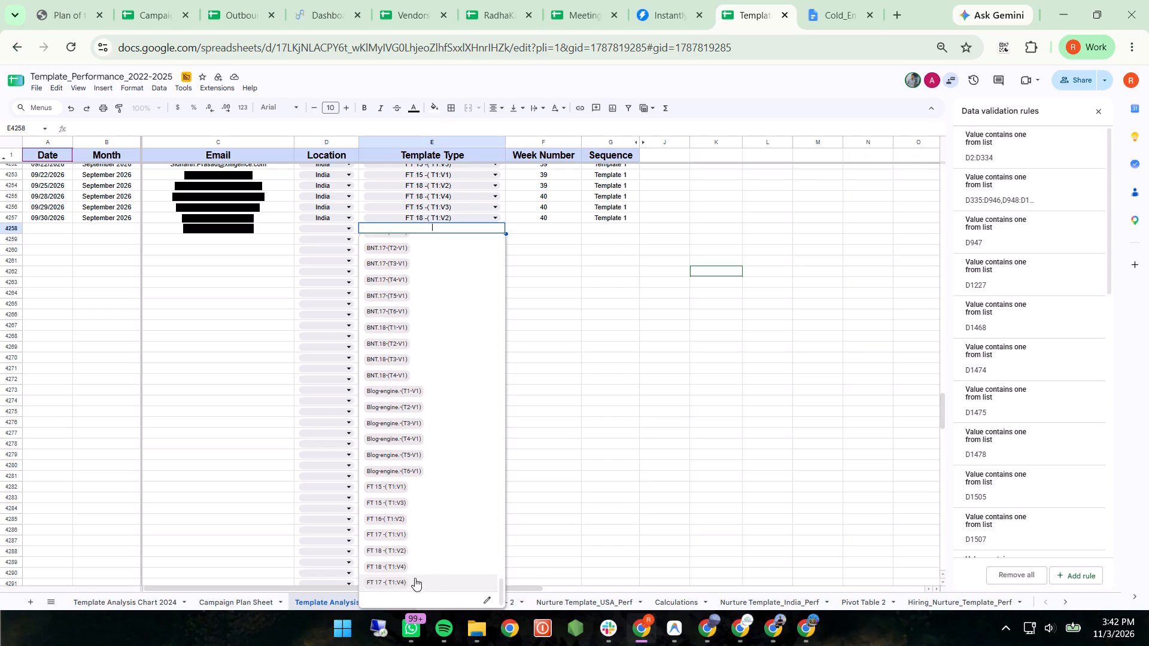
click(403, 583)
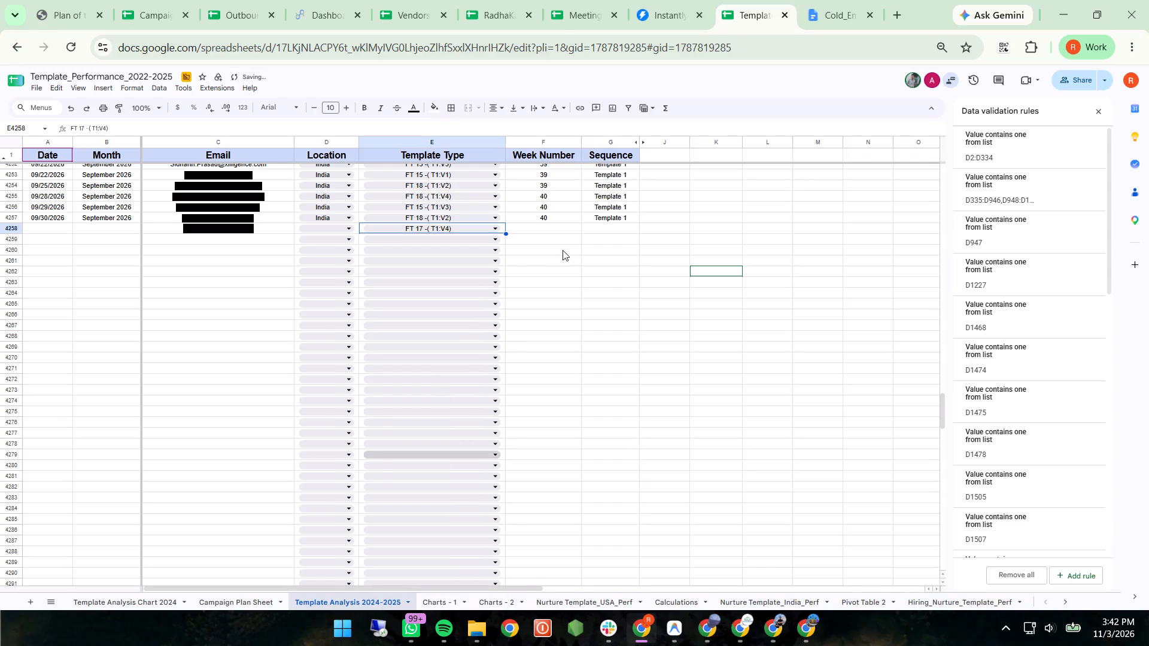
Copy the date from row 4257 down into row 4258 and change it to 10/01/2026.
click(556, 221)
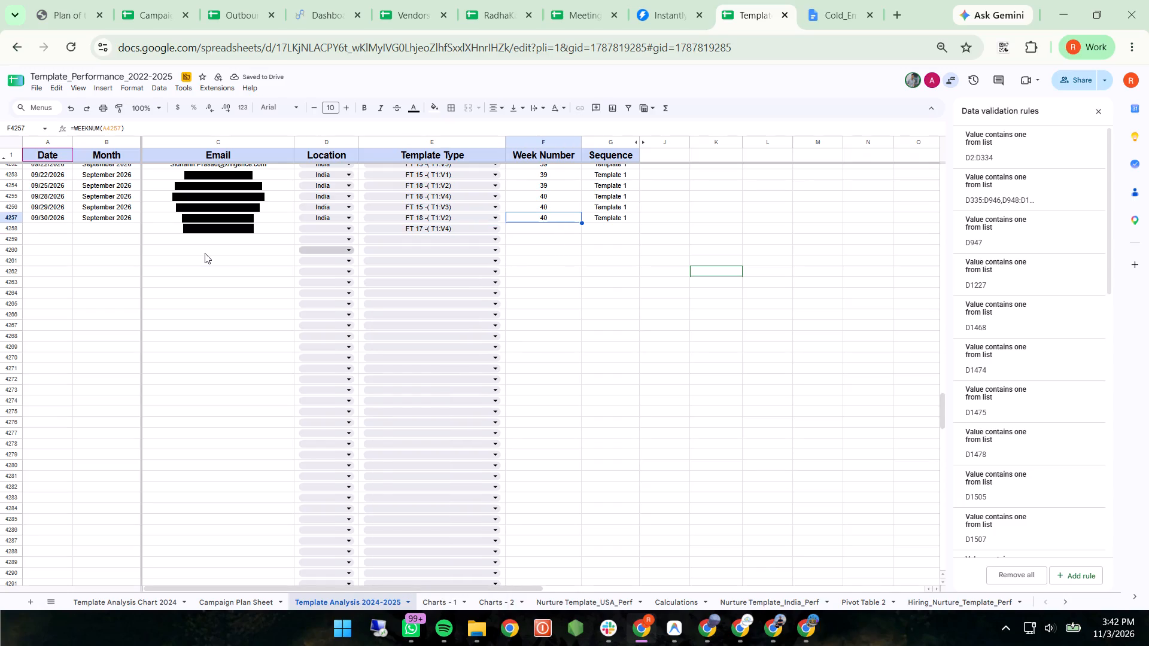
click(102, 227)
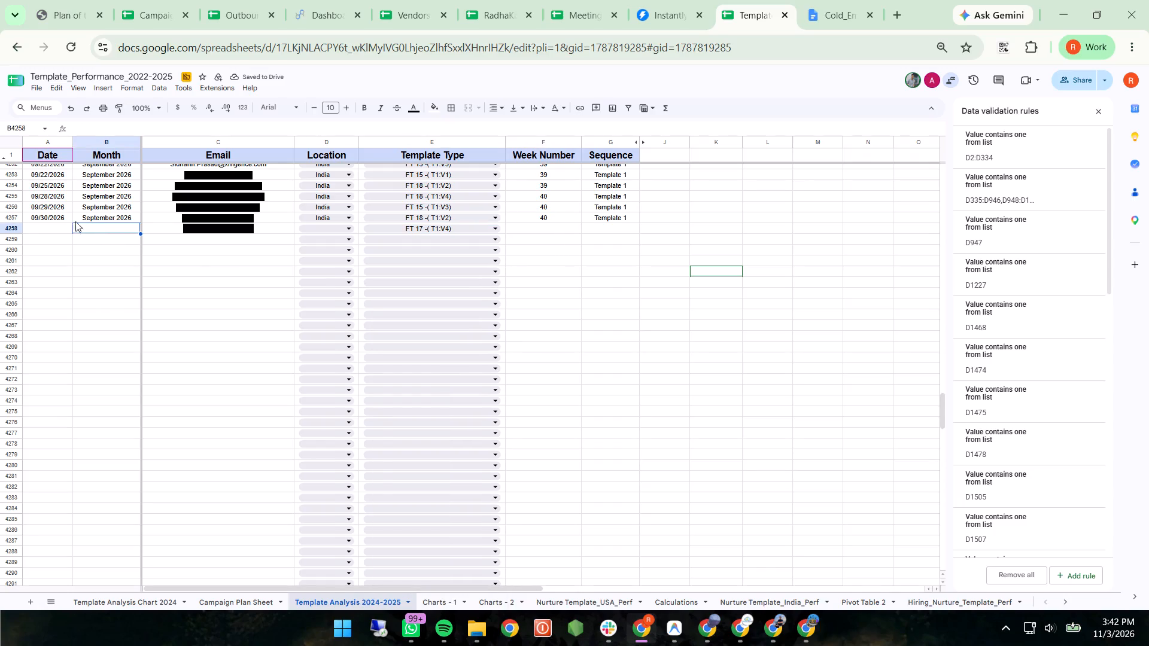
click(61, 218)
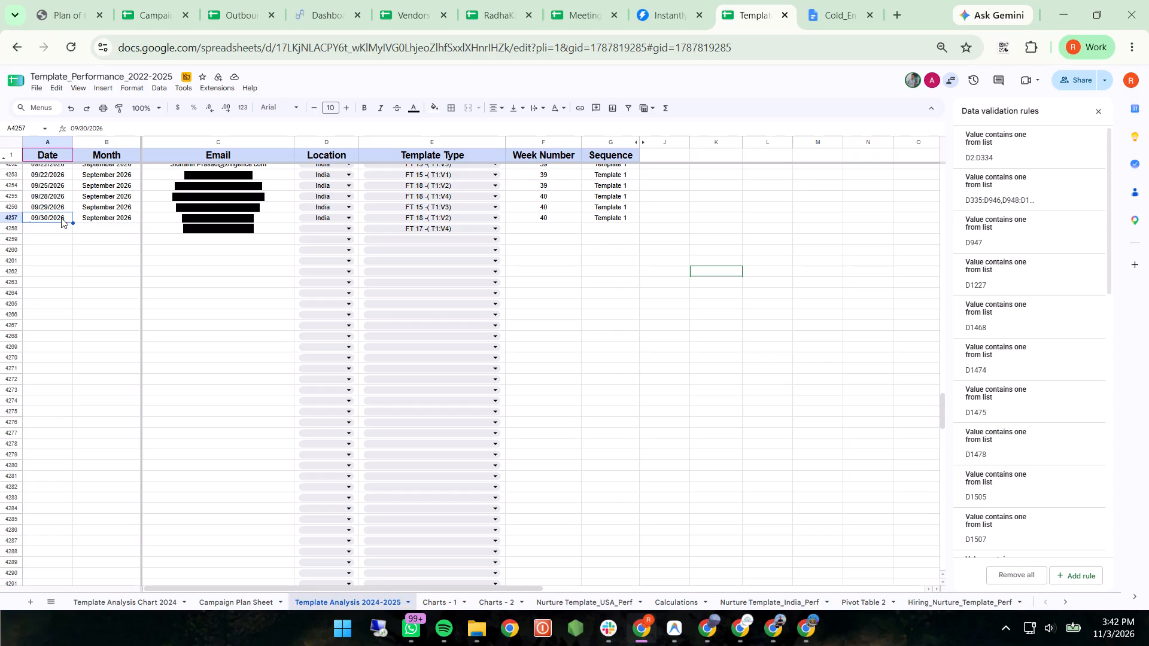
key(ctrl+c)
key(Down)
key(ctrl+v)
double_click(48, 230)
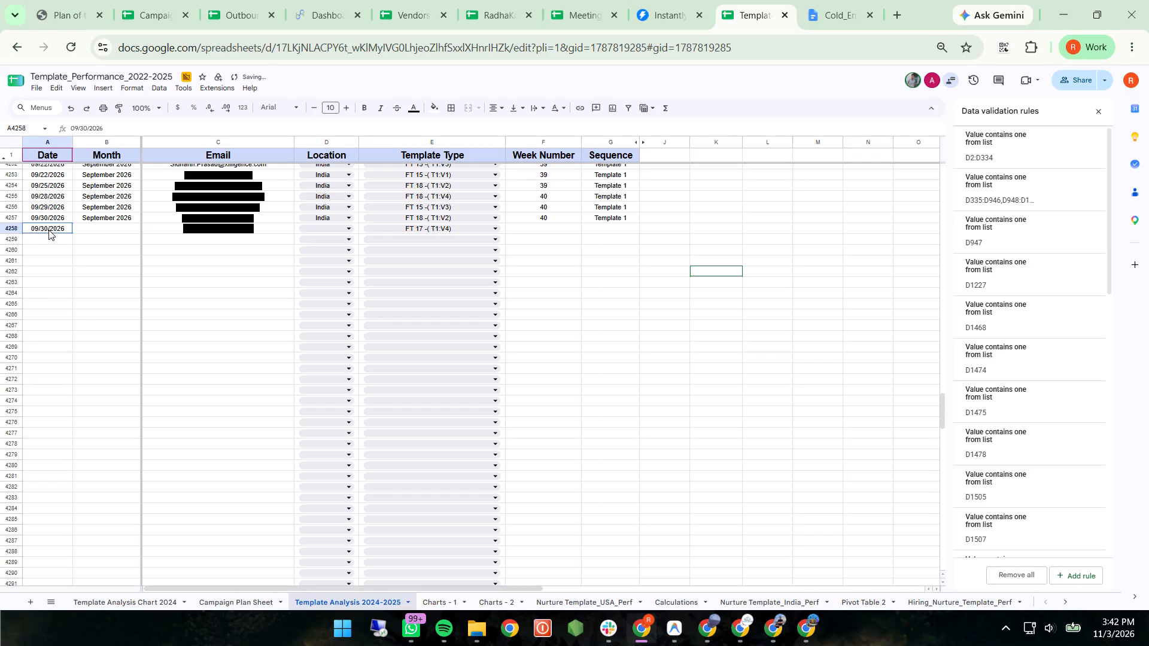
click(106, 242)
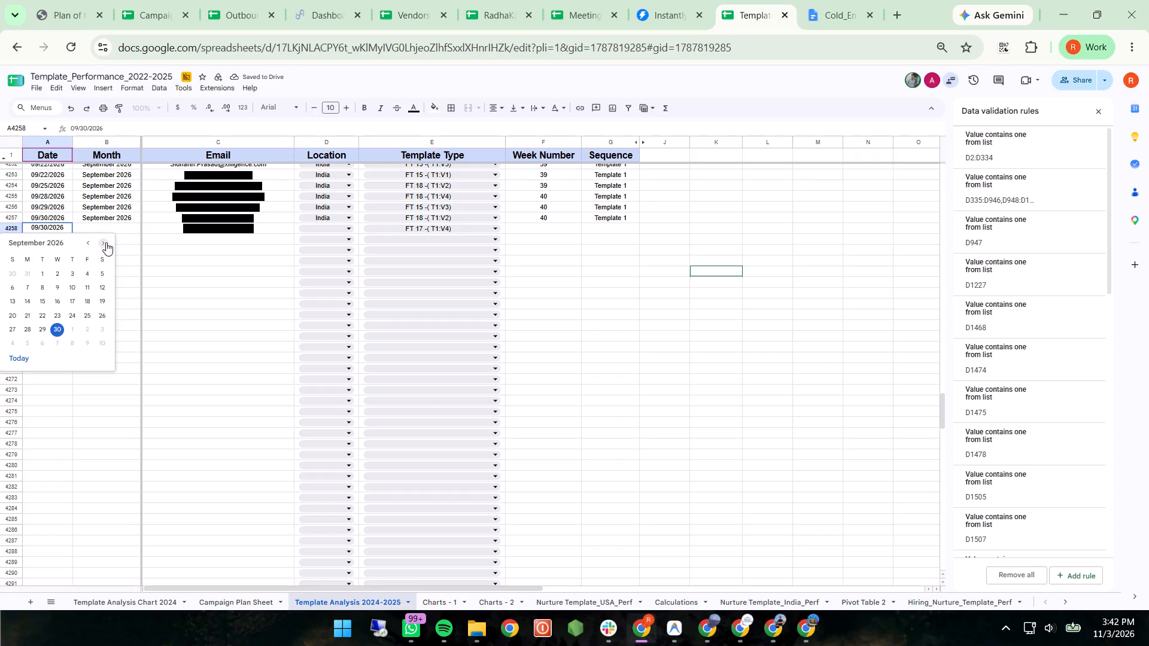
click(68, 273)
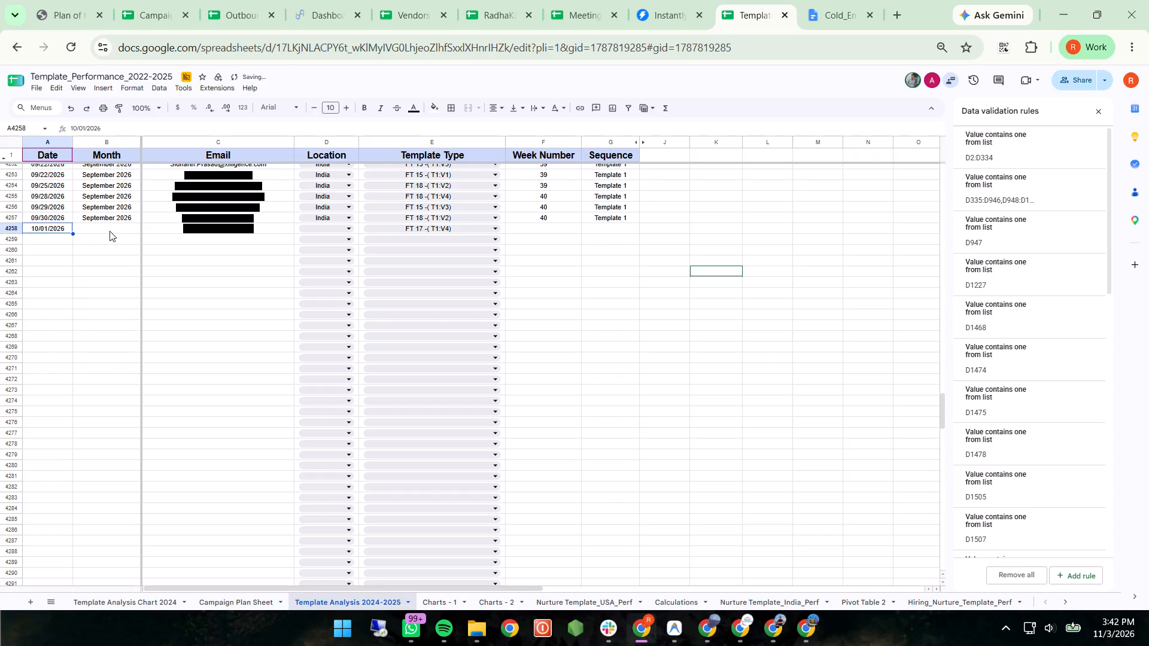
Fill the Month cell from row 4257 down to row 4258 and change its date to 10/1/2026 for October 2026.
click(119, 214)
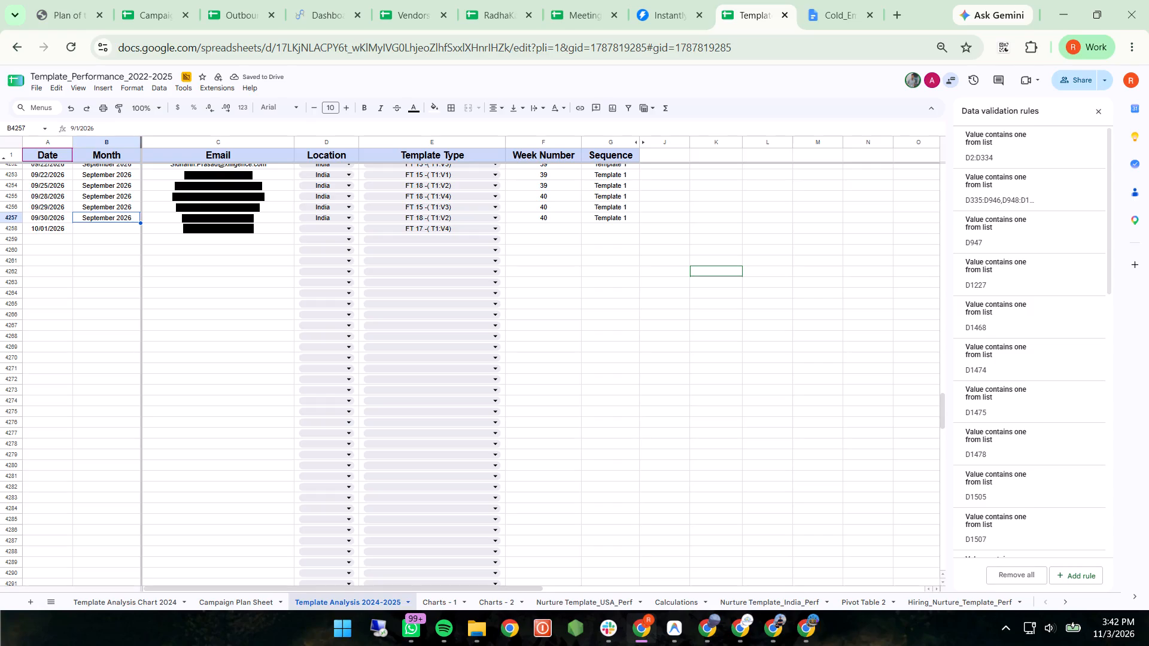
drag(140, 223, 140, 224)
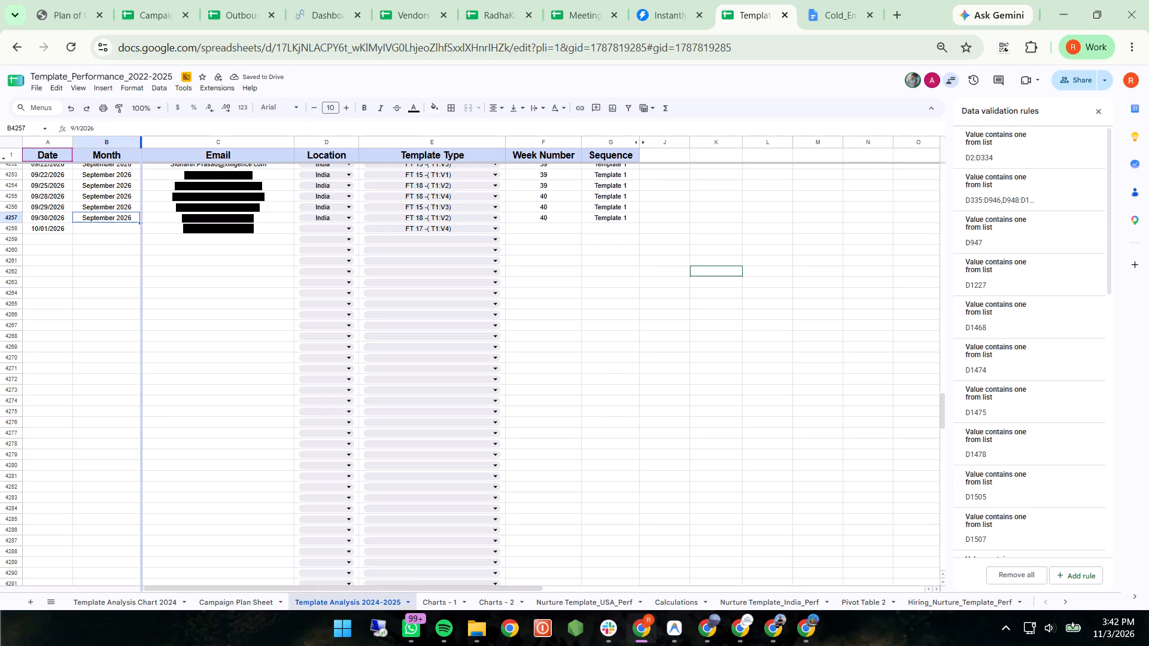
drag(140, 224, 141, 229)
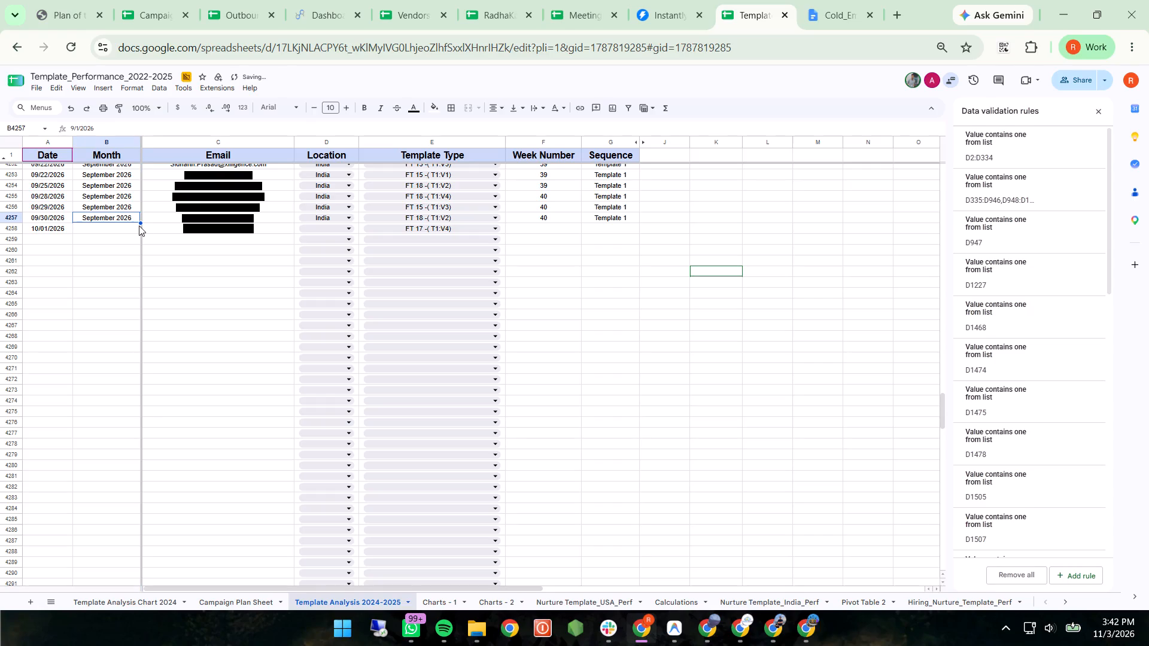
click(139, 224)
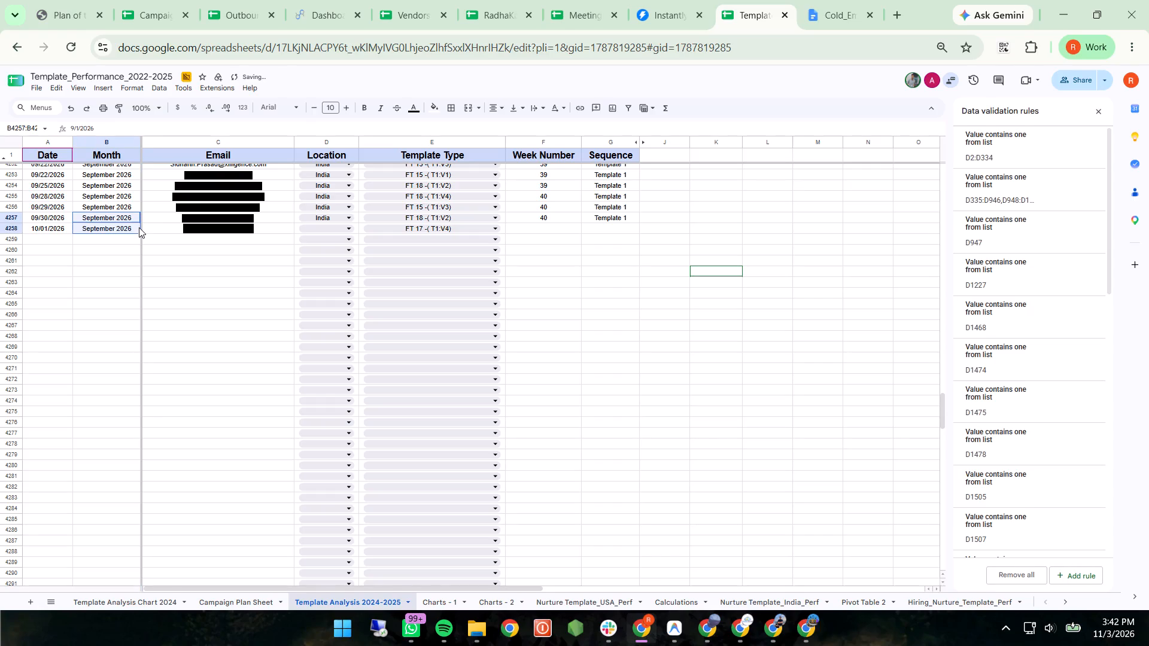
click(101, 227)
double_click(101, 227)
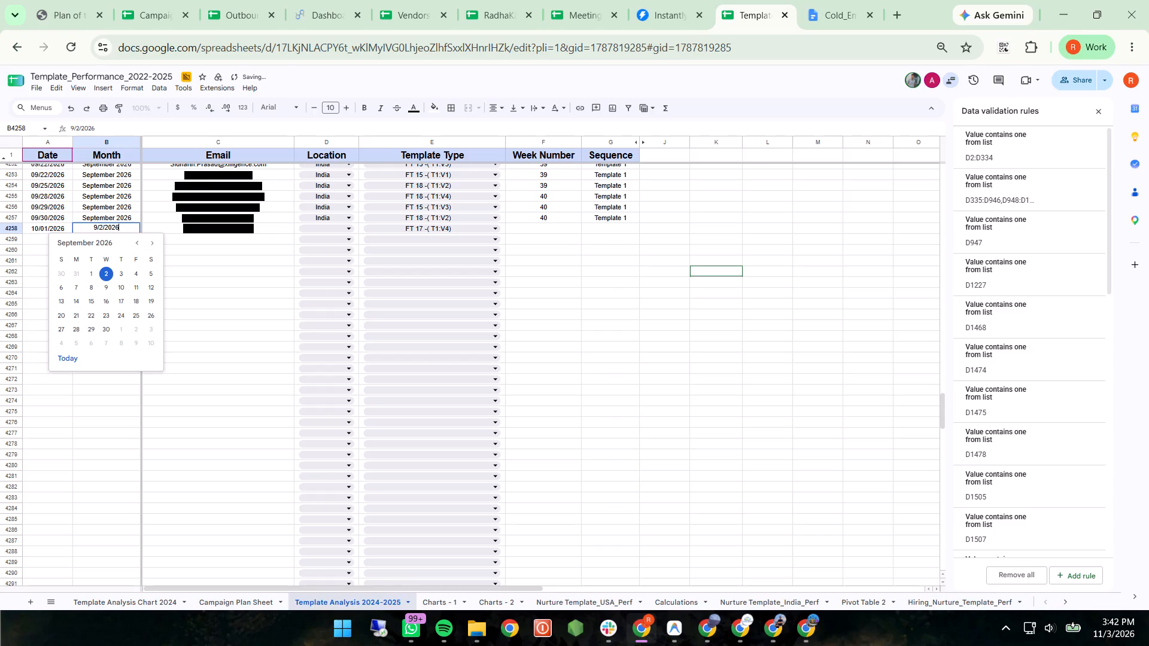
click(151, 241)
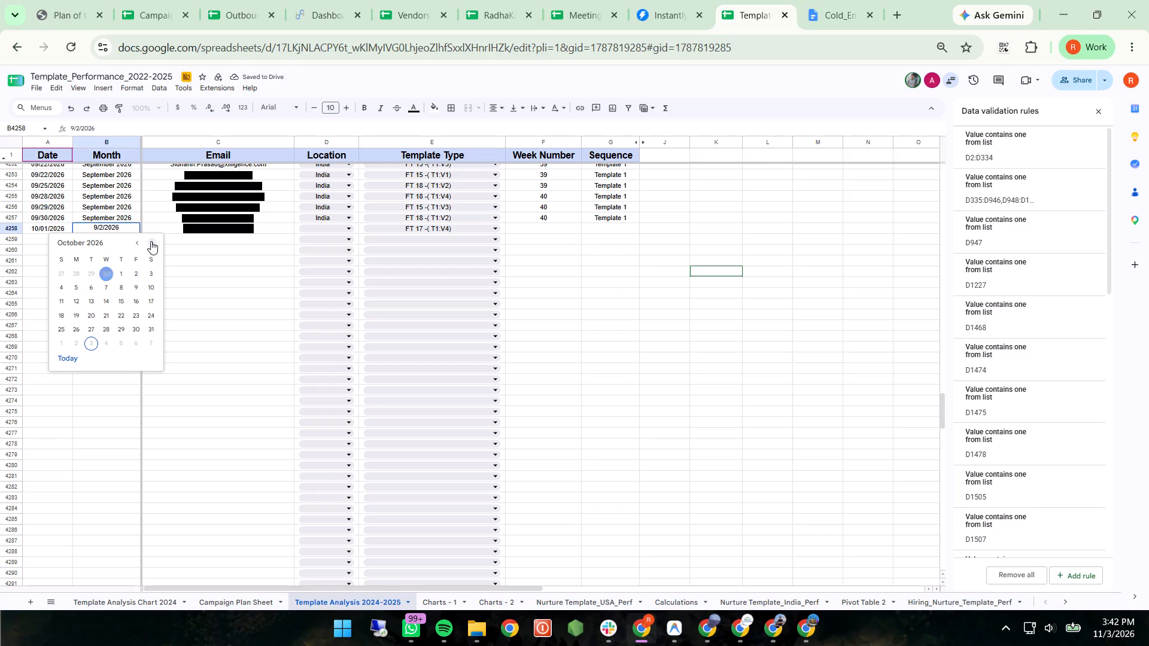
click(120, 272)
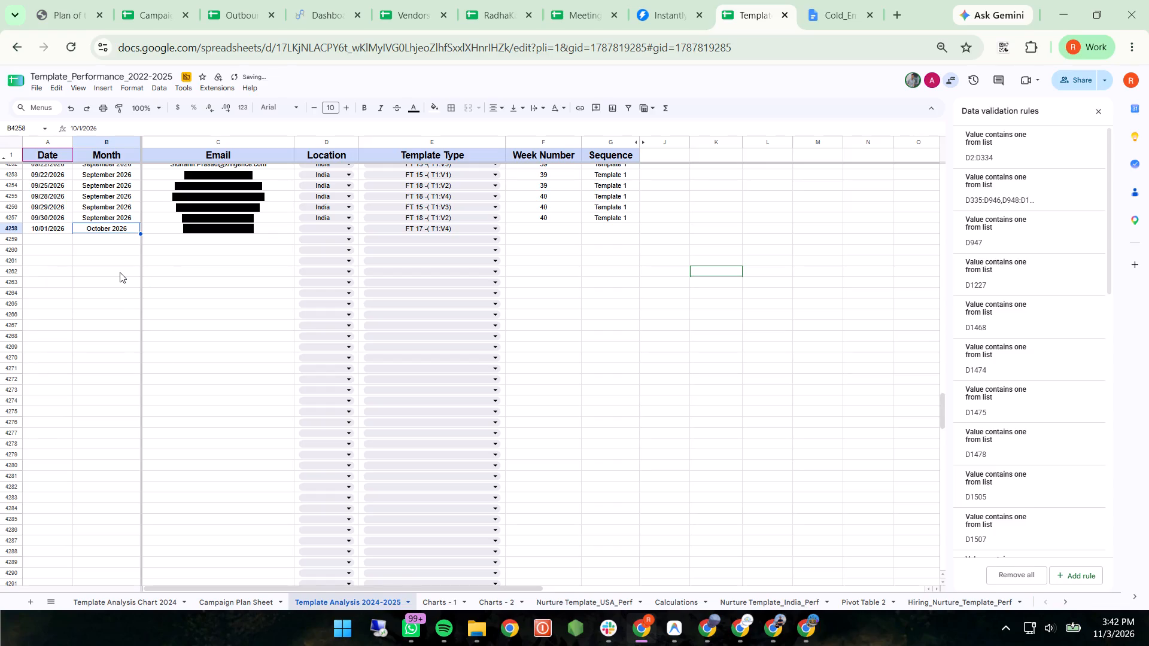
click(199, 300)
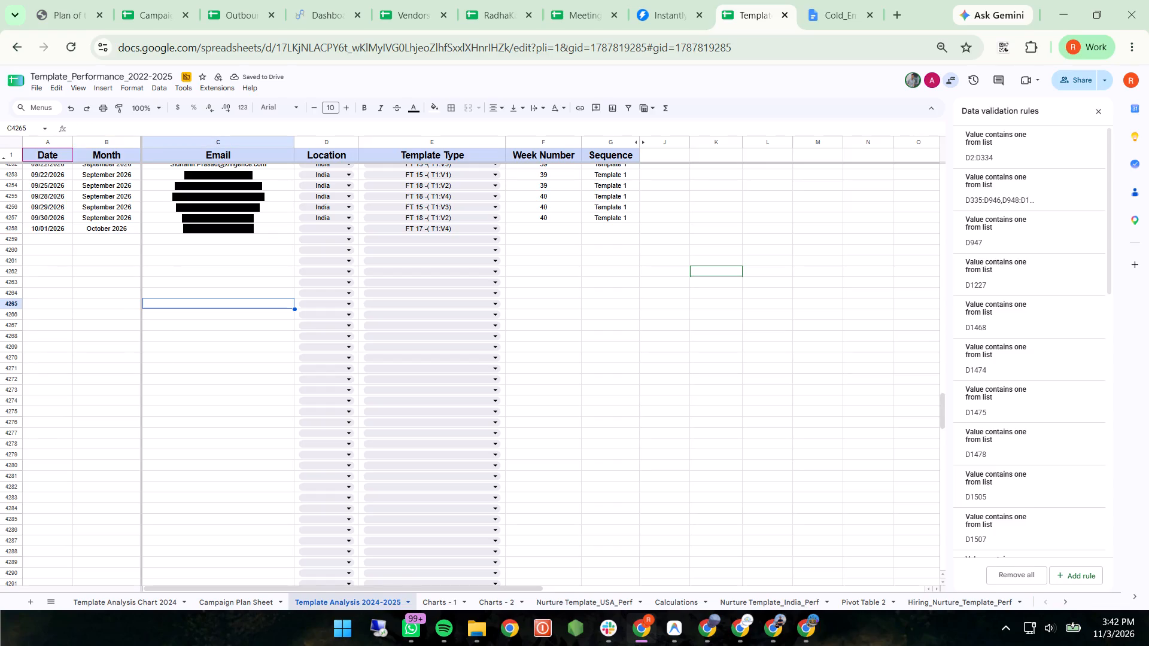
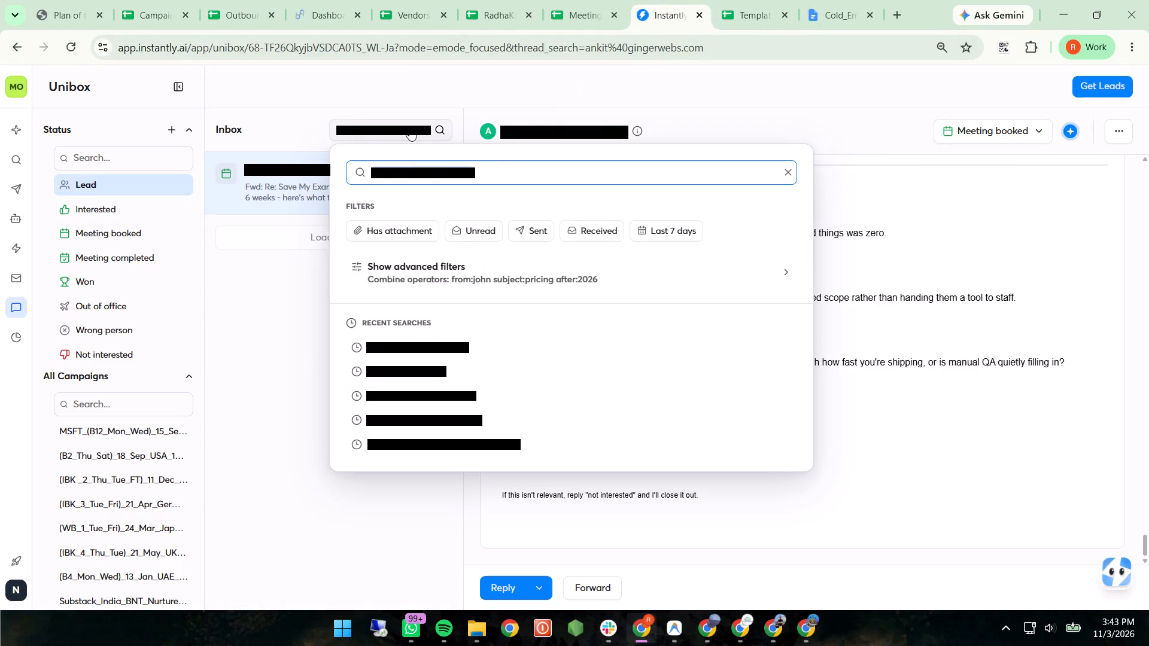
Search the Instantly Unibox for the copied Convert.com lead and read the first outreach email in the full thread.
key(ctrl+v)
key(Return)
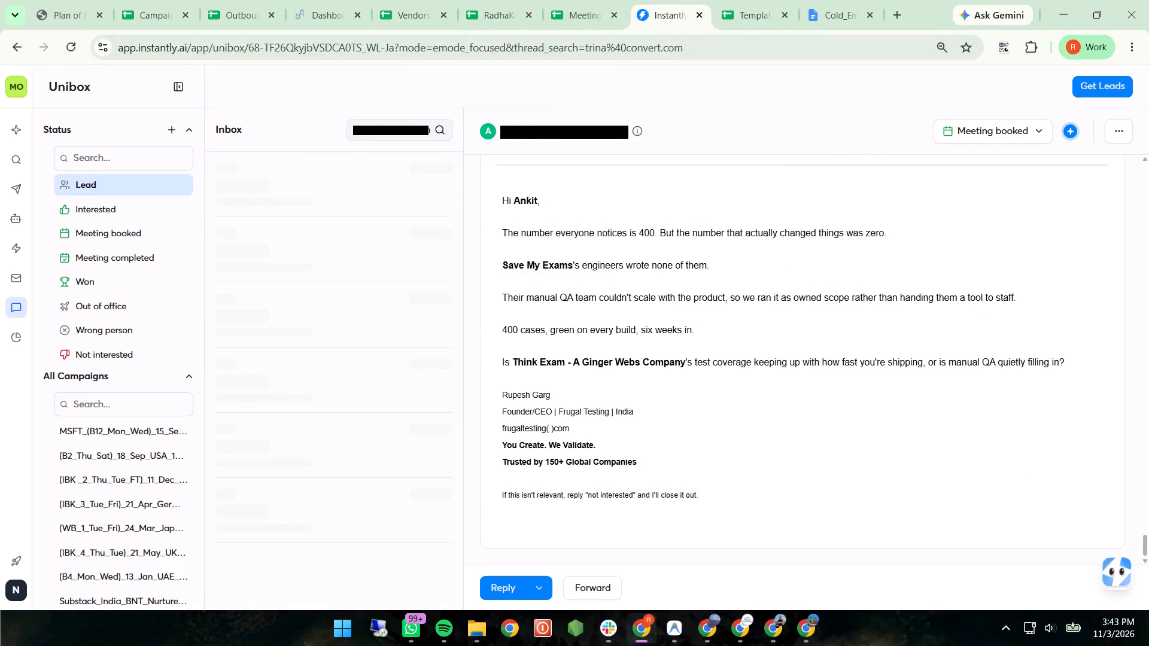
click(361, 173)
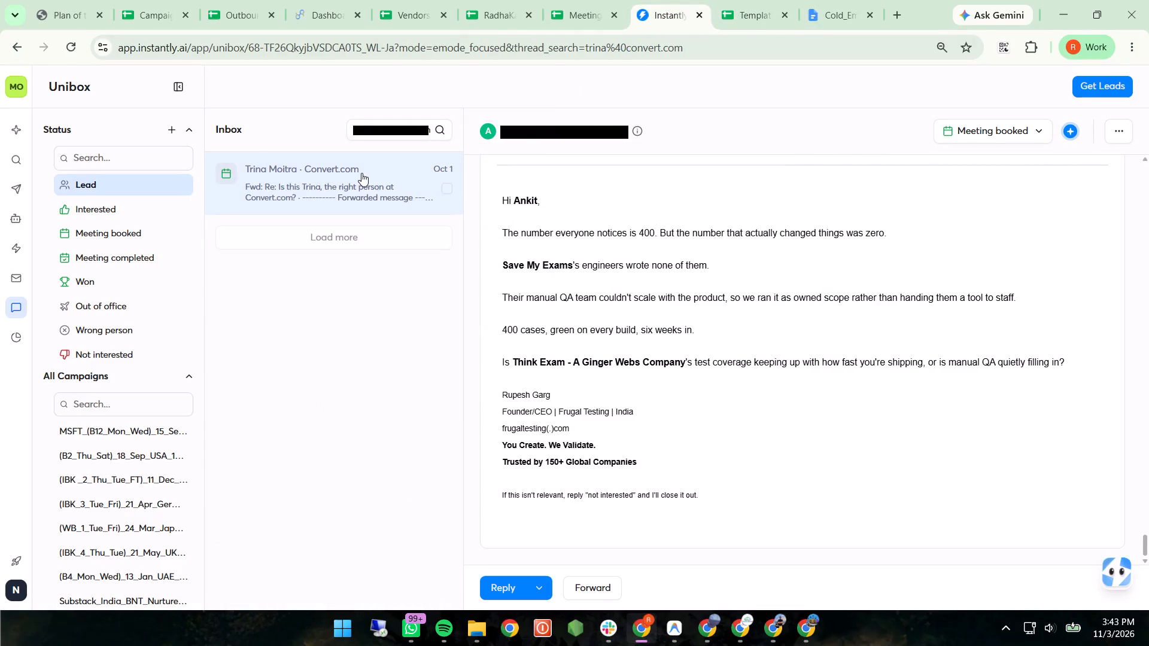
scroll(725, 407, down, 19)
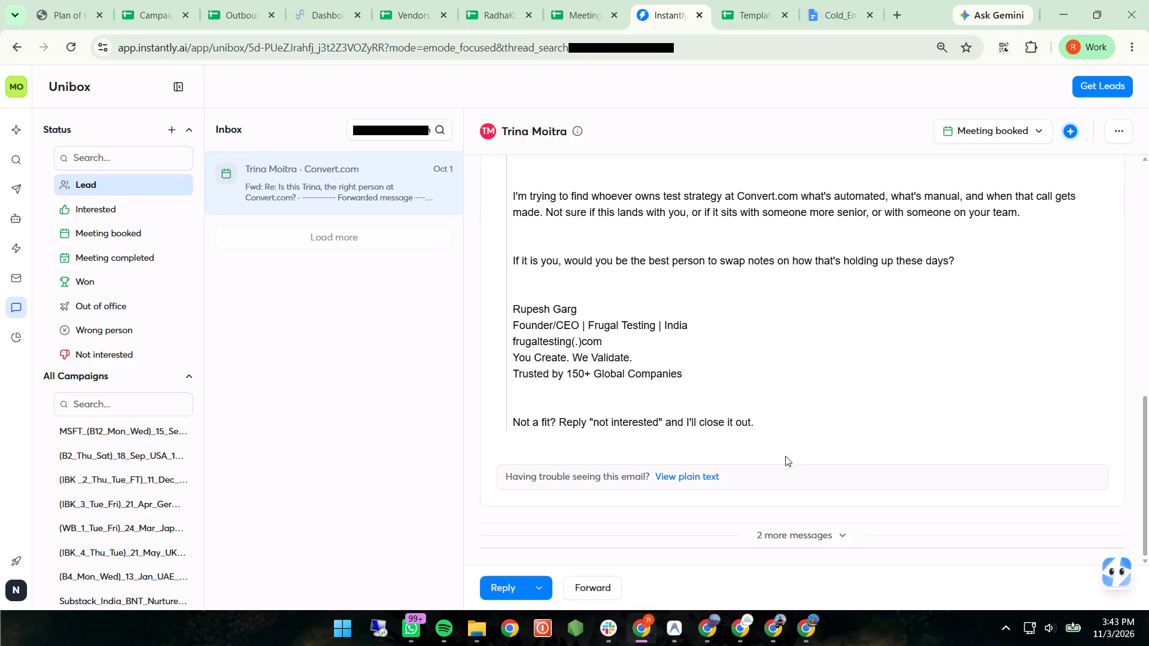
click(816, 532)
scroll(766, 449, down, 15)
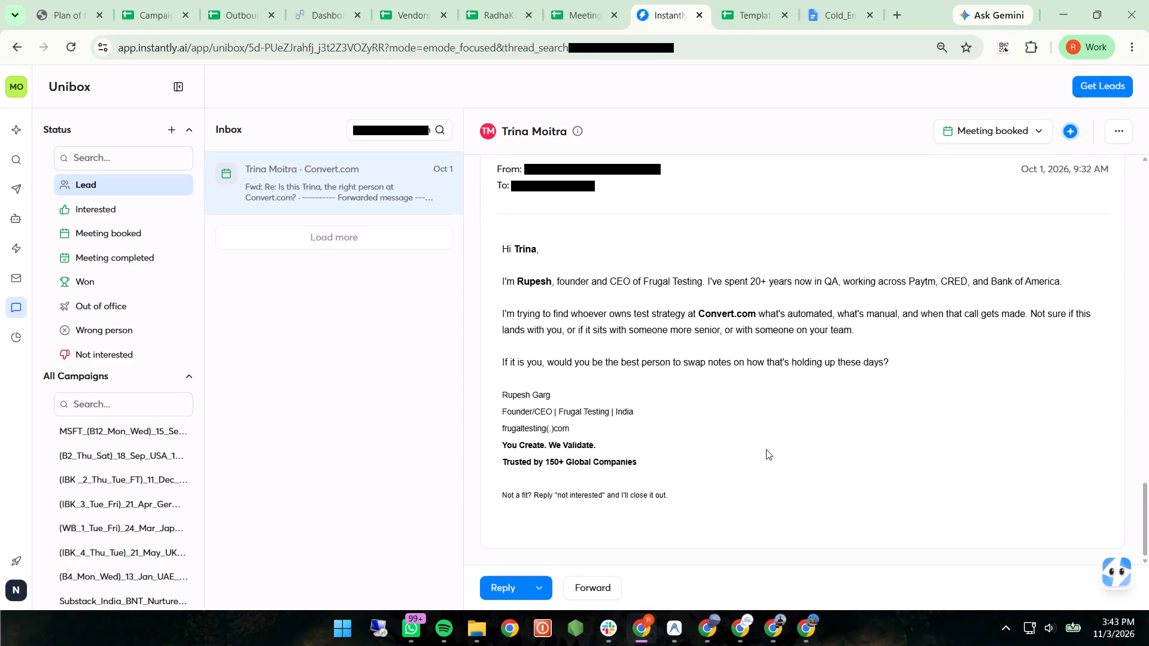
scroll(766, 449, down, 2)
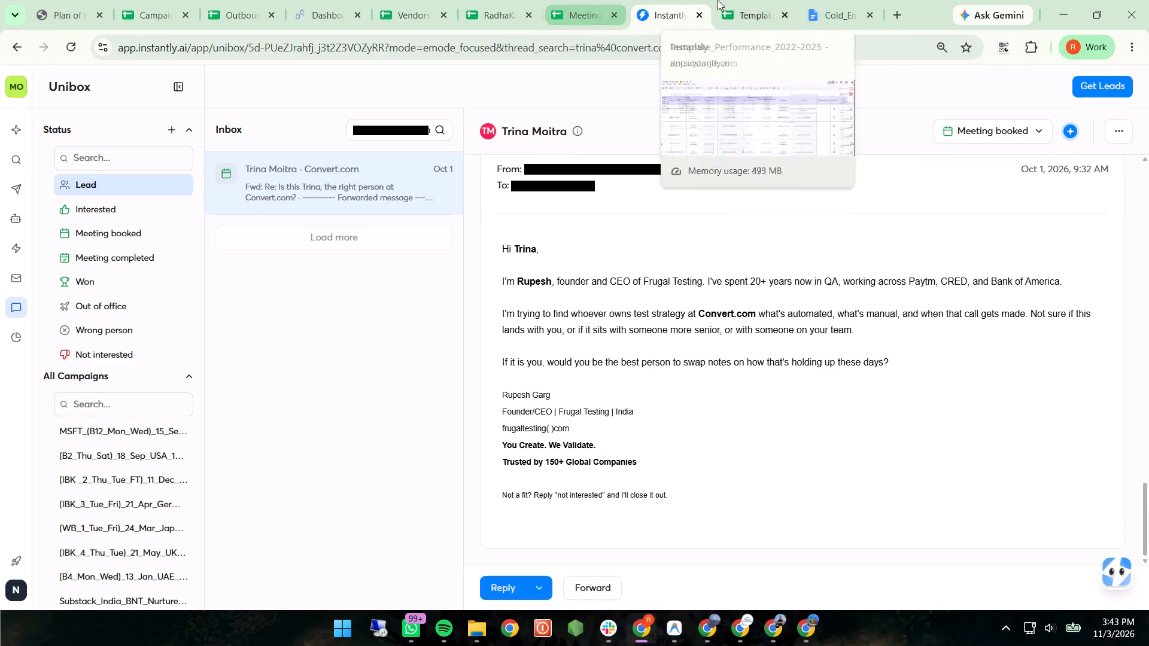
Paste the Convert.com lead's email address, values only, into the Email cell of row 4259 in the Template Analysis 2024-2025 sheet.
click(721, 0)
click(233, 239)
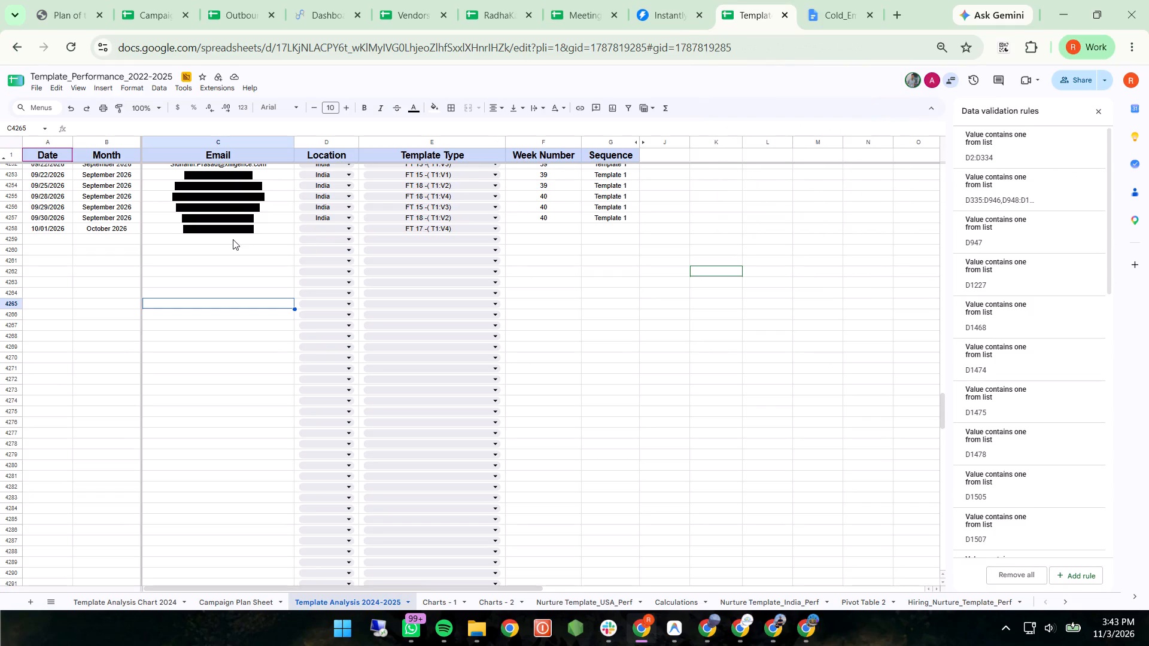
key(ctrl+v)
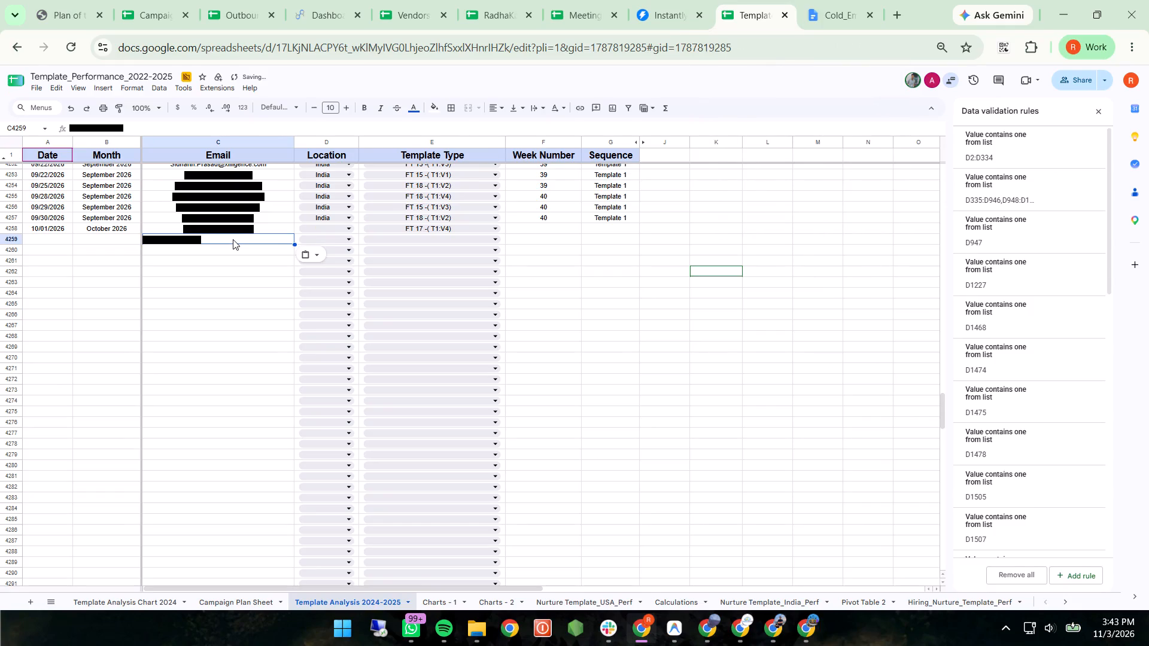
key(ctrl+z)
key(ctrl+shift+v)
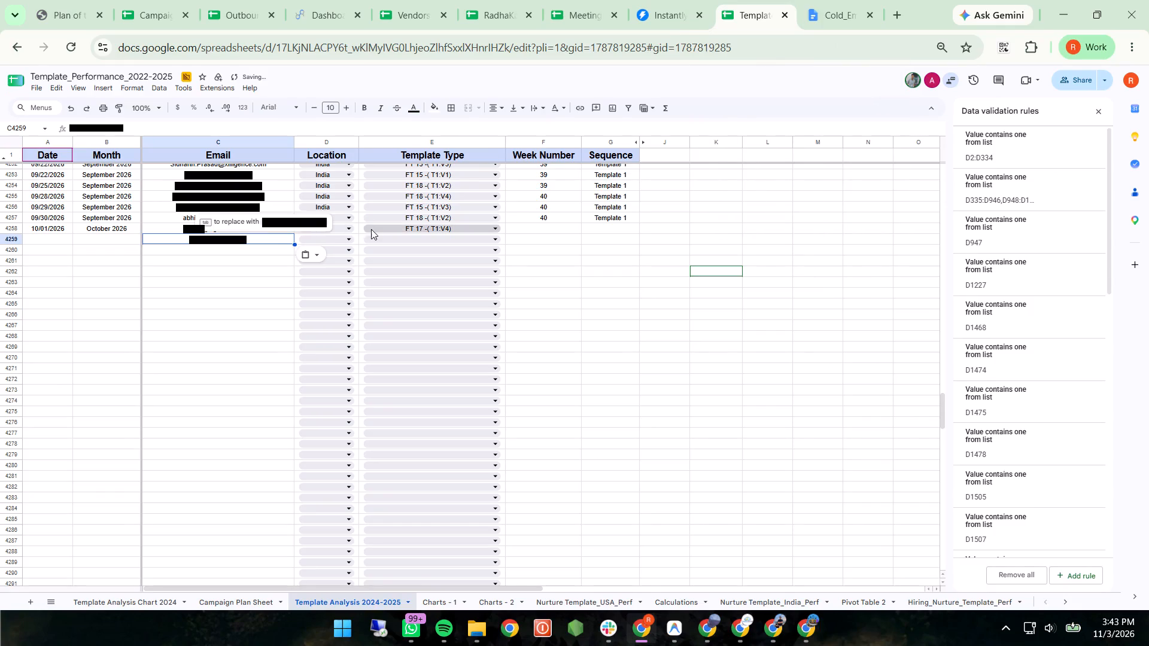
Check the Template Type dropdown options in row 4259 for the lead's email template.
click(403, 236)
scroll(439, 442, down, 14)
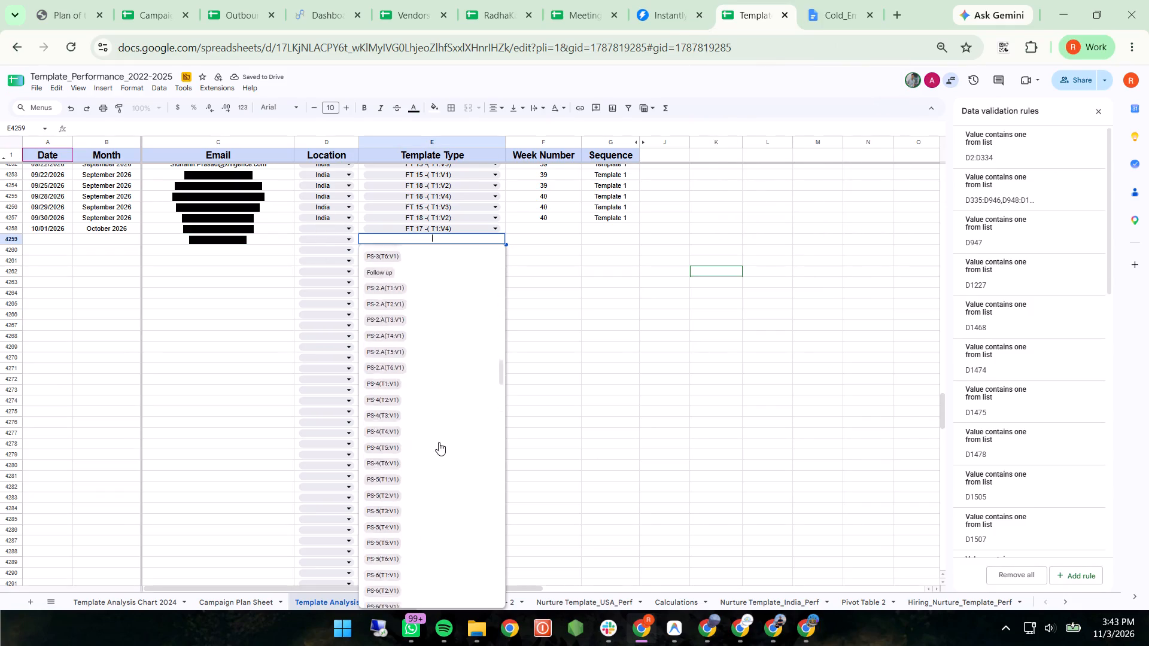
scroll(439, 442, down, 16)
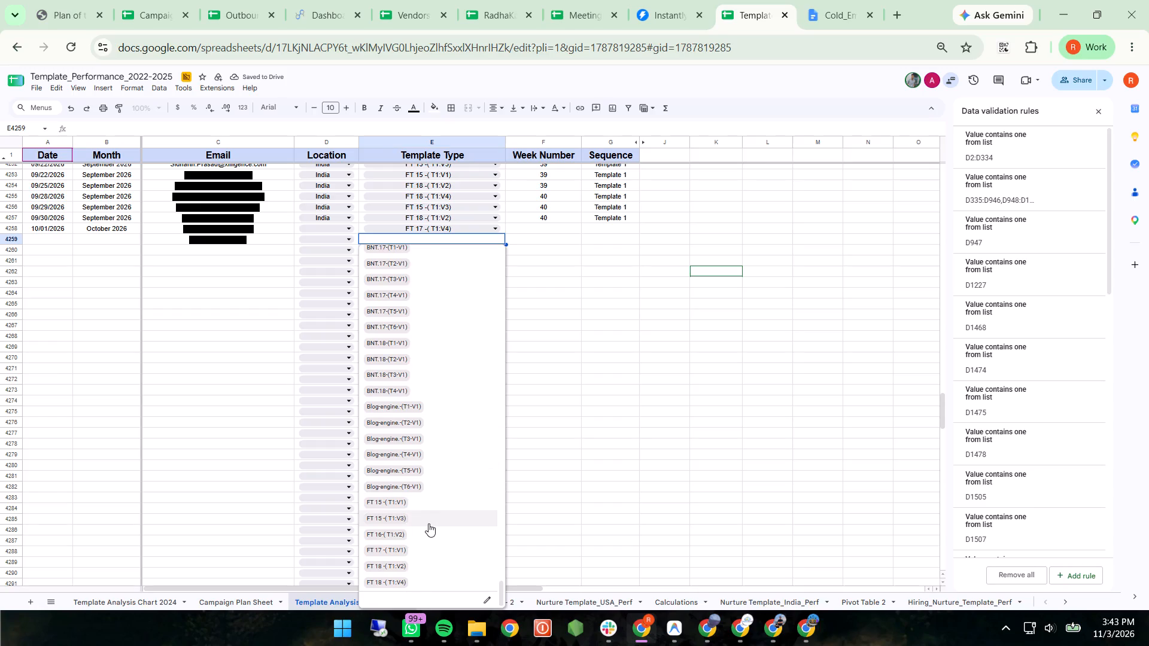
scroll(428, 523, up, 1)
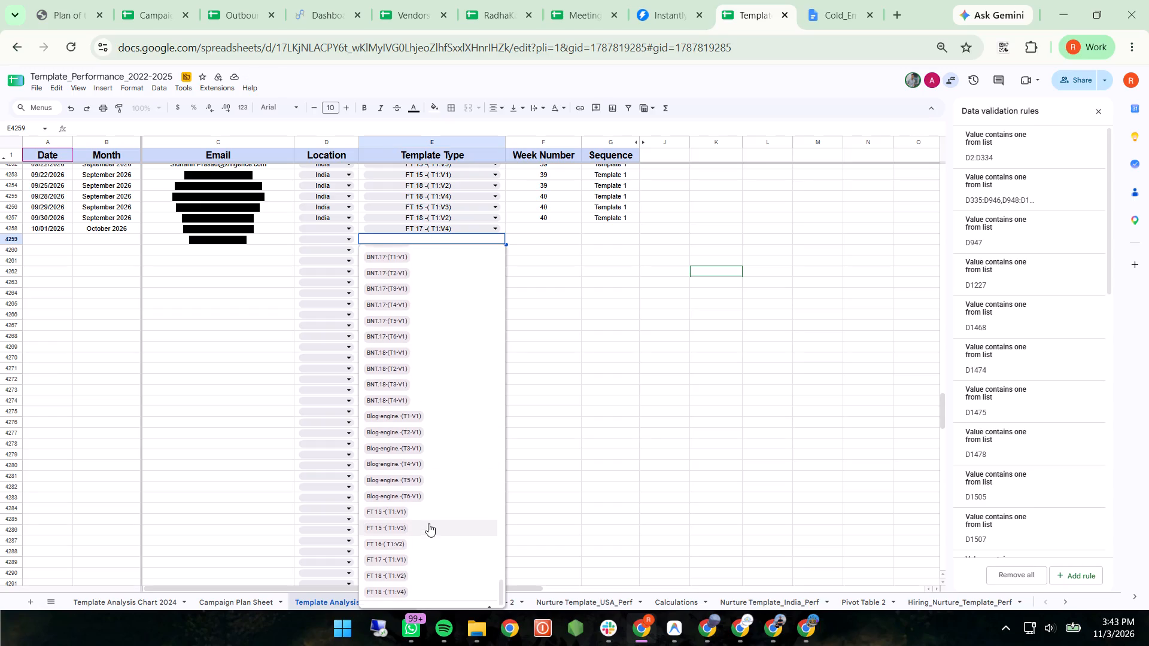
scroll(428, 523, up, 1)
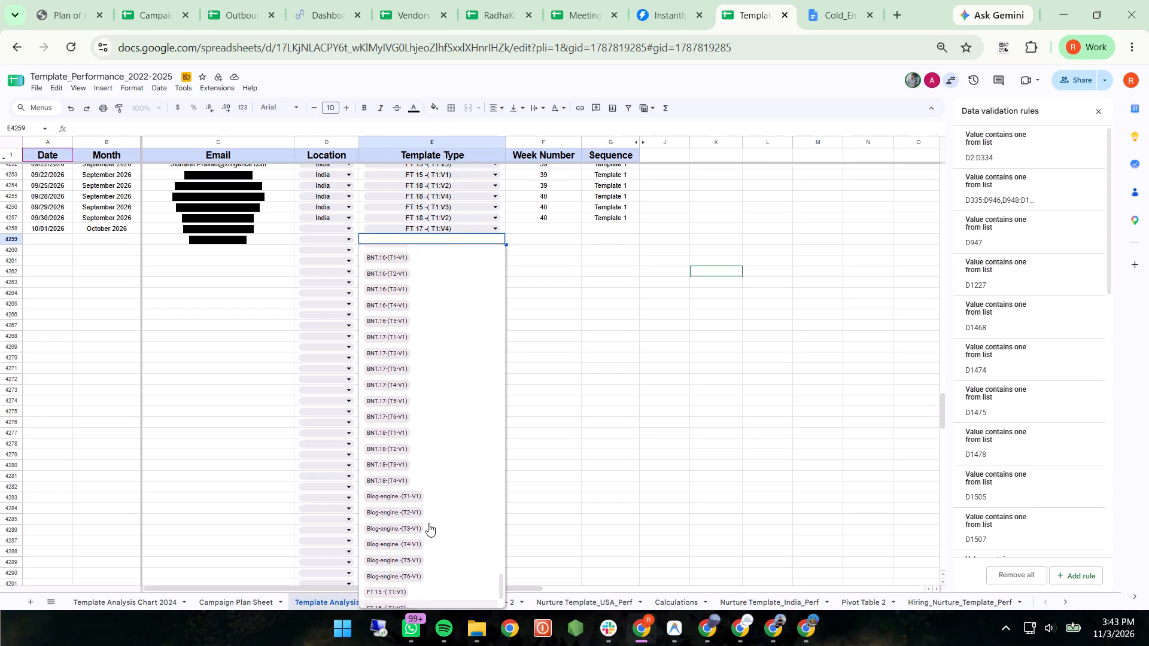
scroll(428, 523, up, 1)
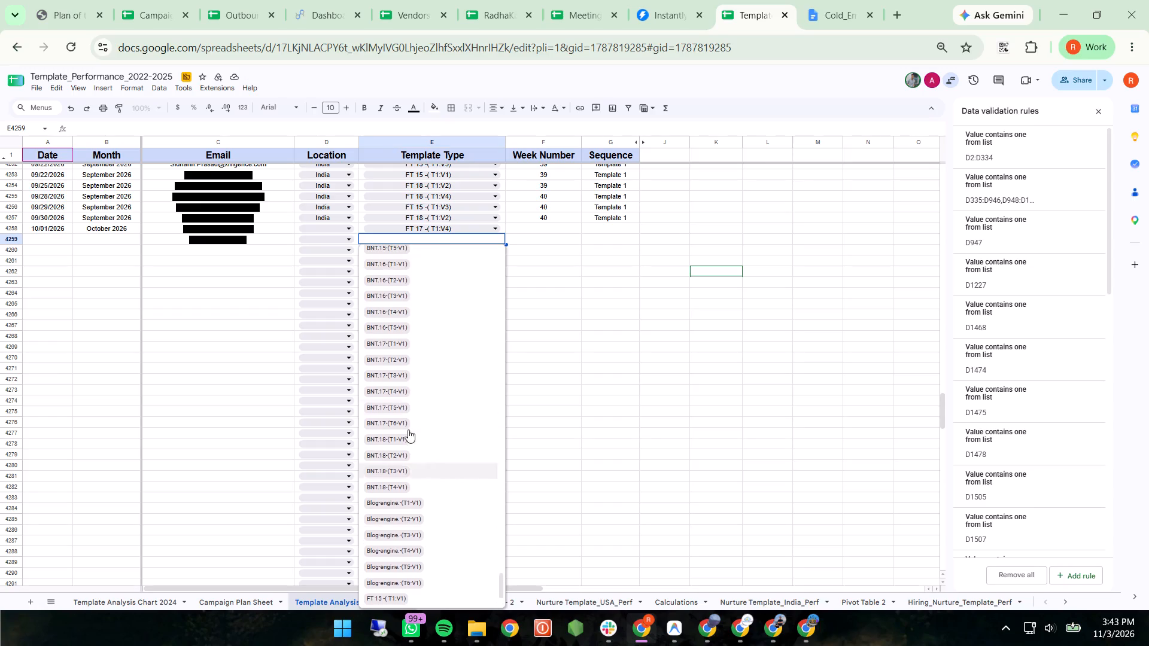
scroll(405, 362, down, 7)
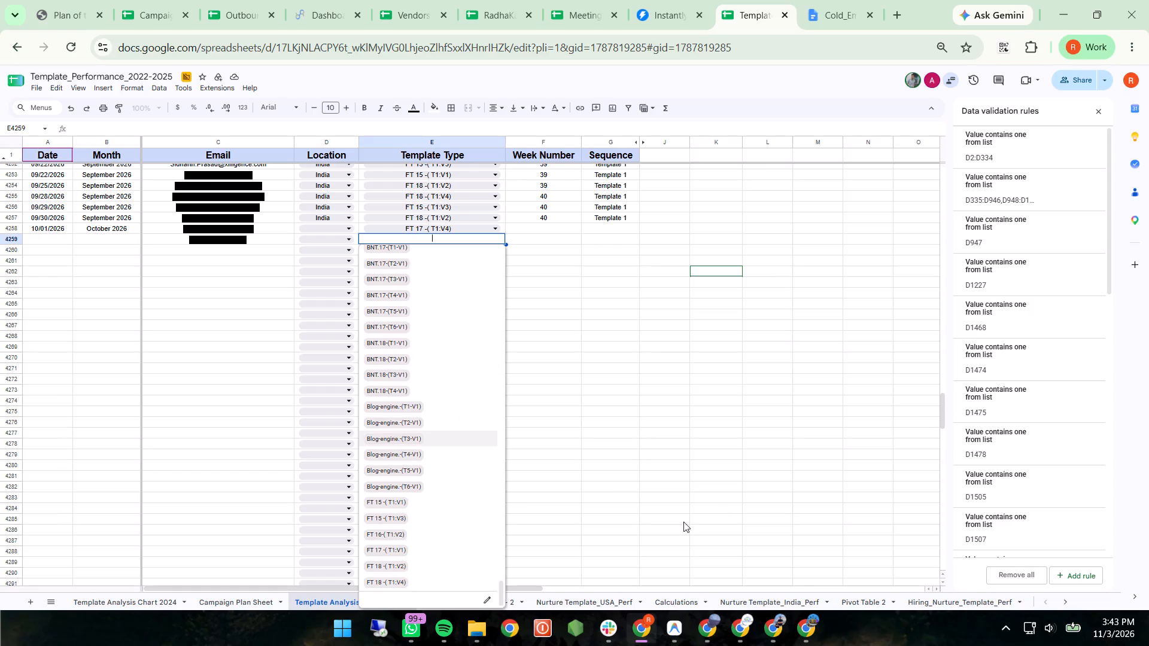
Add the option "FT 18 -( T1:V1)" to the Template Type dropdown in row 4259, applying the change to just this instance.
click(489, 598)
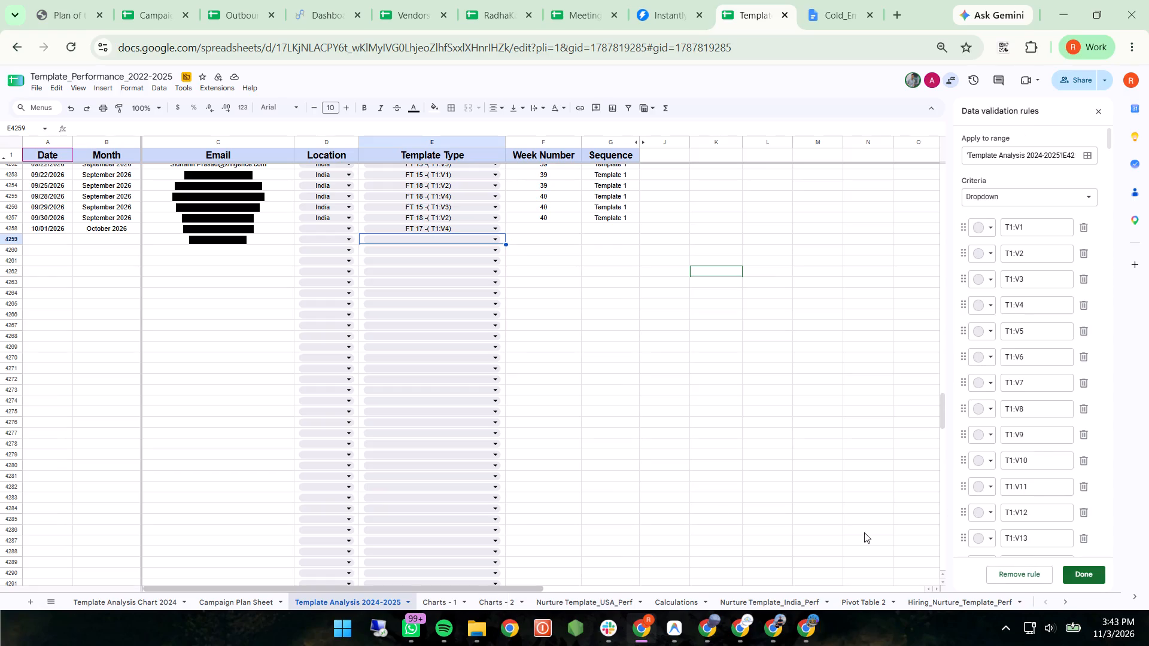
scroll(1078, 473, down, 8)
scroll(1078, 473, down, 20)
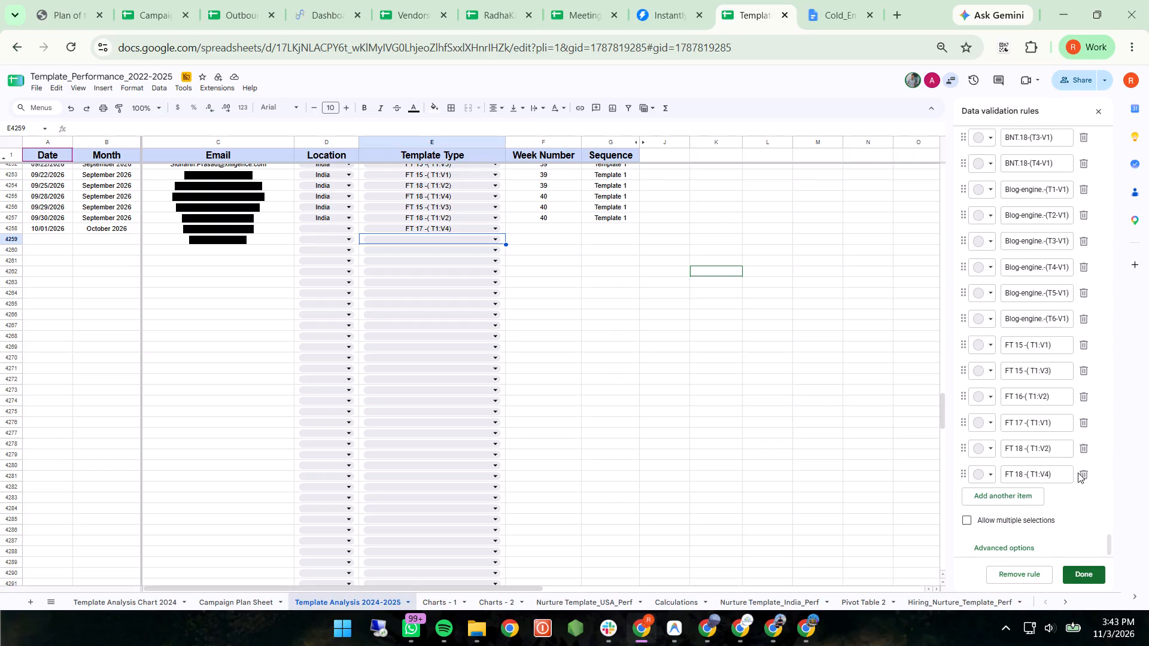
scroll(1078, 473, down, 1)
click(1020, 506)
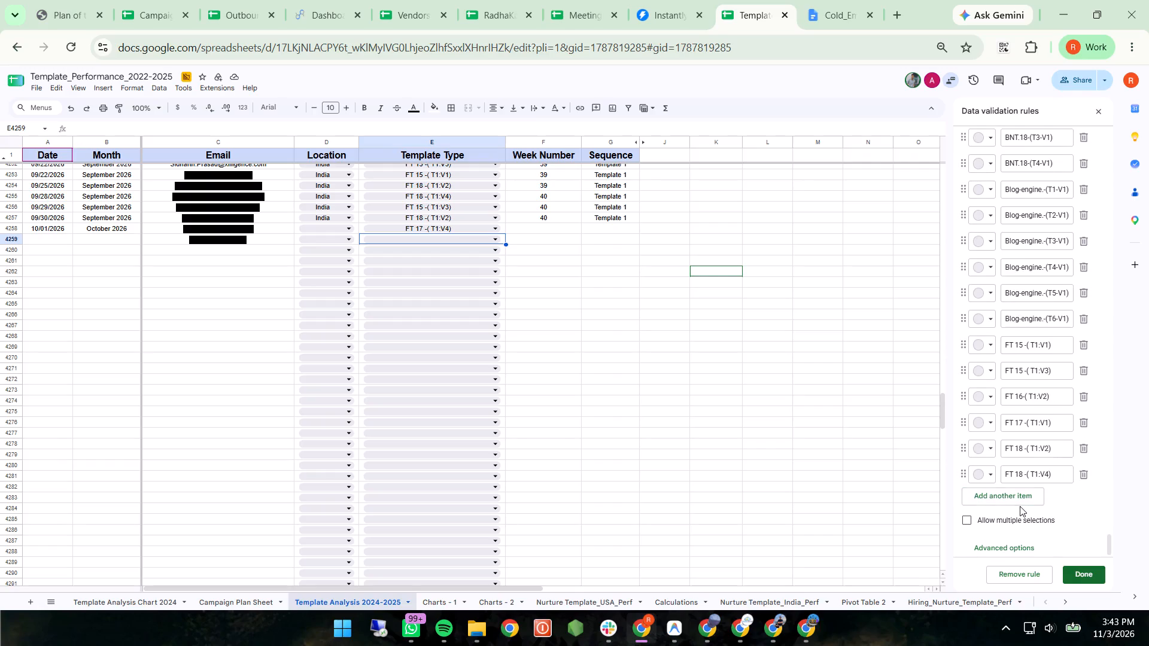
click(1020, 502)
click(1044, 470)
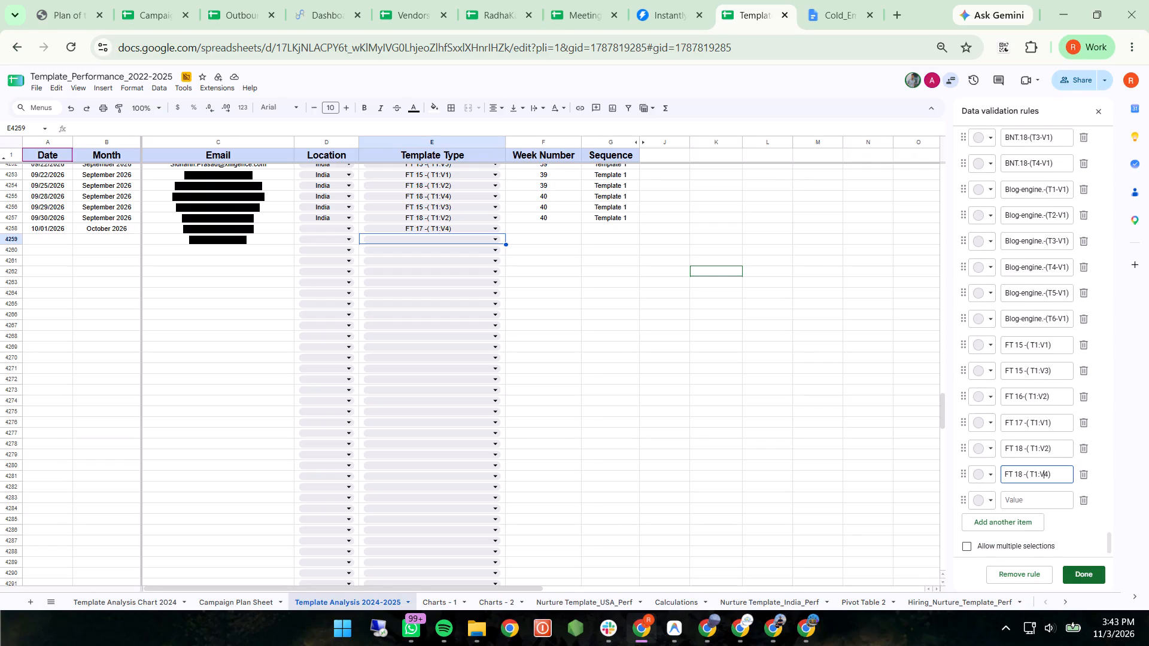
scroll(1044, 470, down, 3)
key(ctrl+a)
key(ctrl+c)
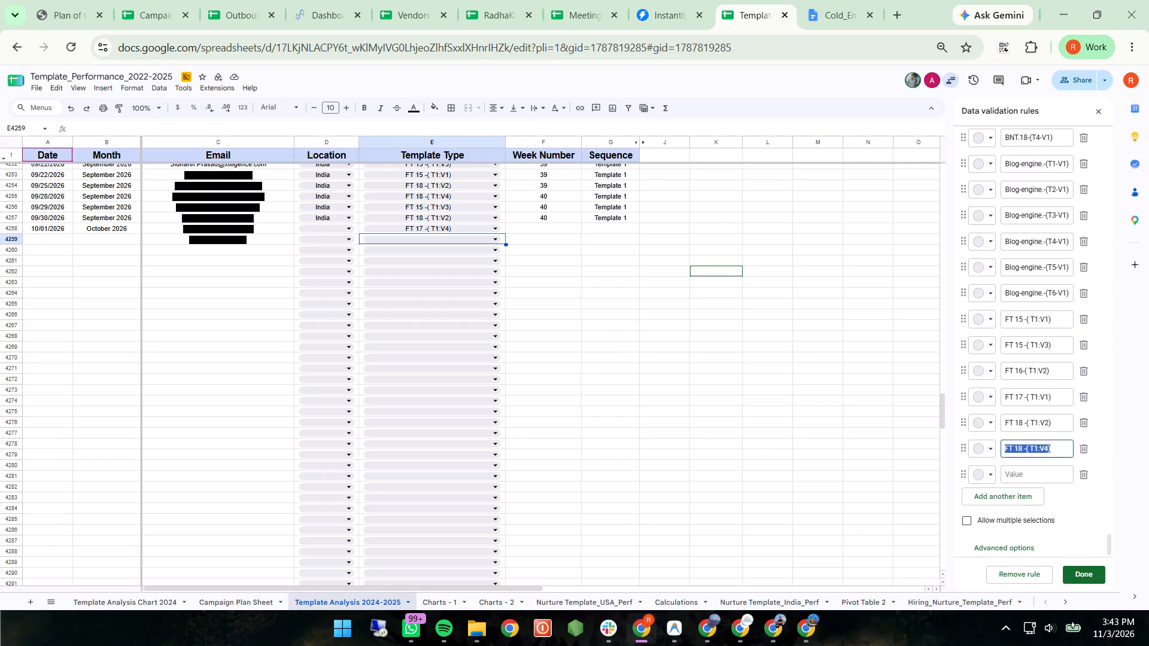
click(1023, 477)
key(ctrl+v)
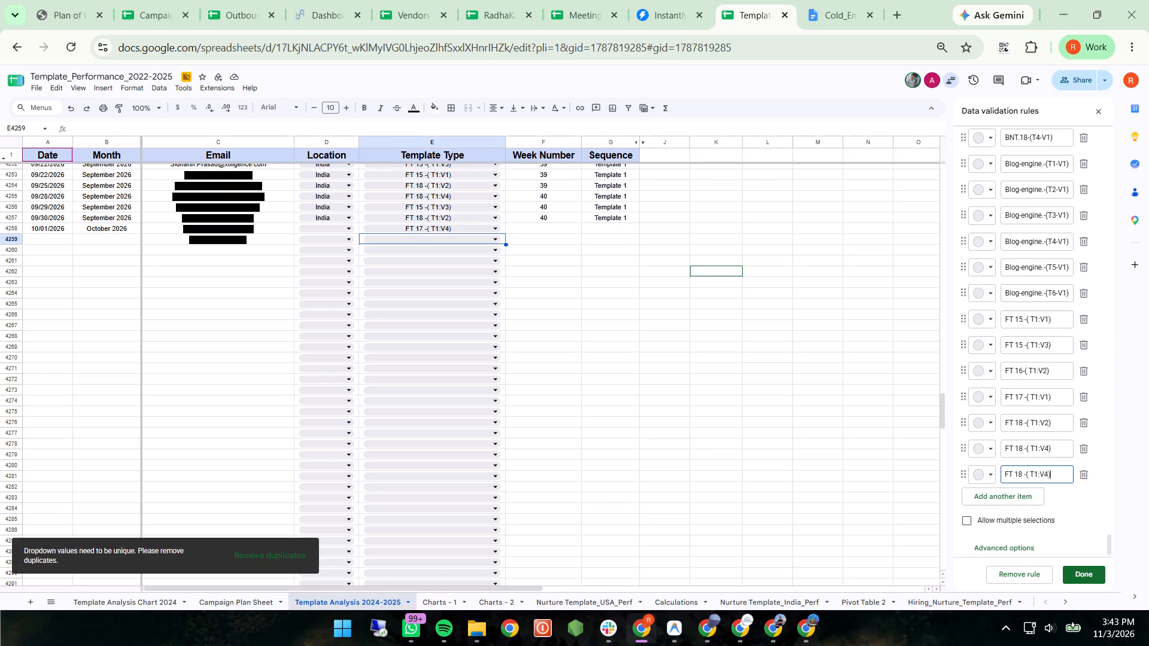
click(1050, 476)
key(Left)
key(BackSpace)
key(1)
click(1086, 572)
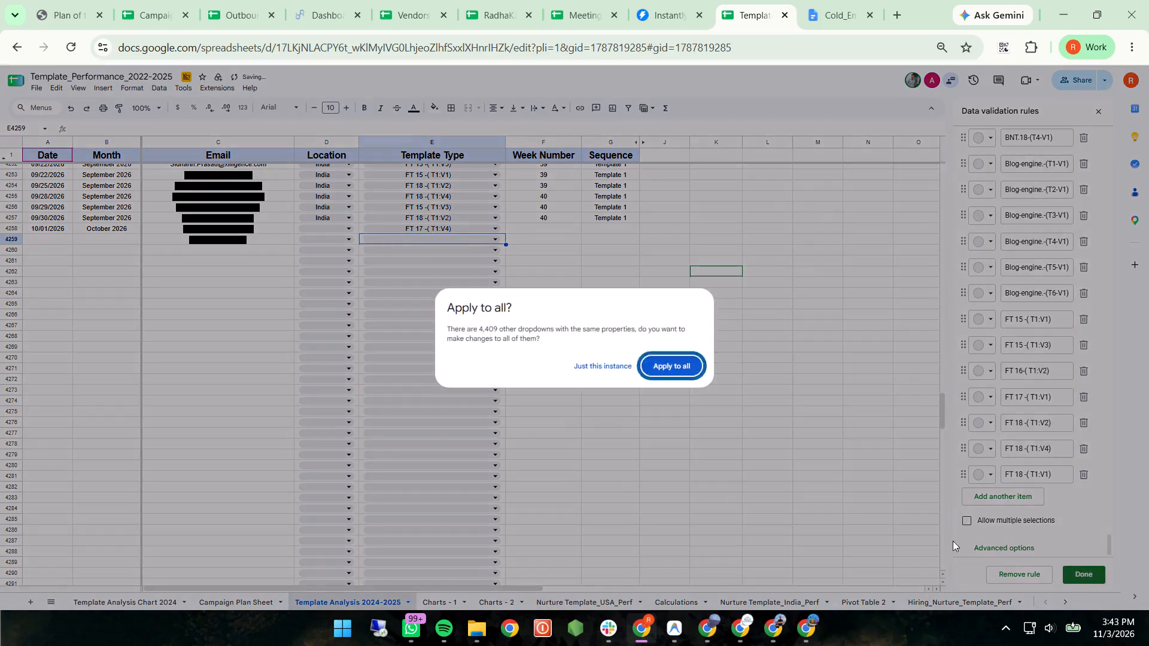
click(623, 368)
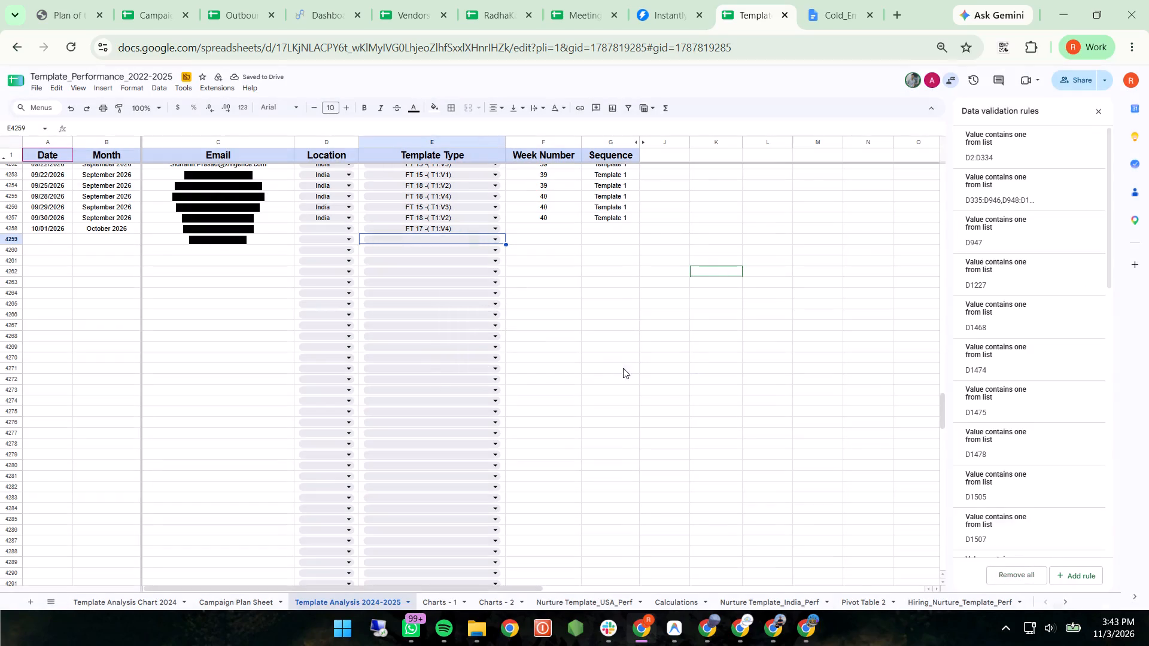
Look through the Template Type dropdown options in row 4259, including the FT templates at the end of the list.
click(498, 237)
scroll(465, 398, down, 12)
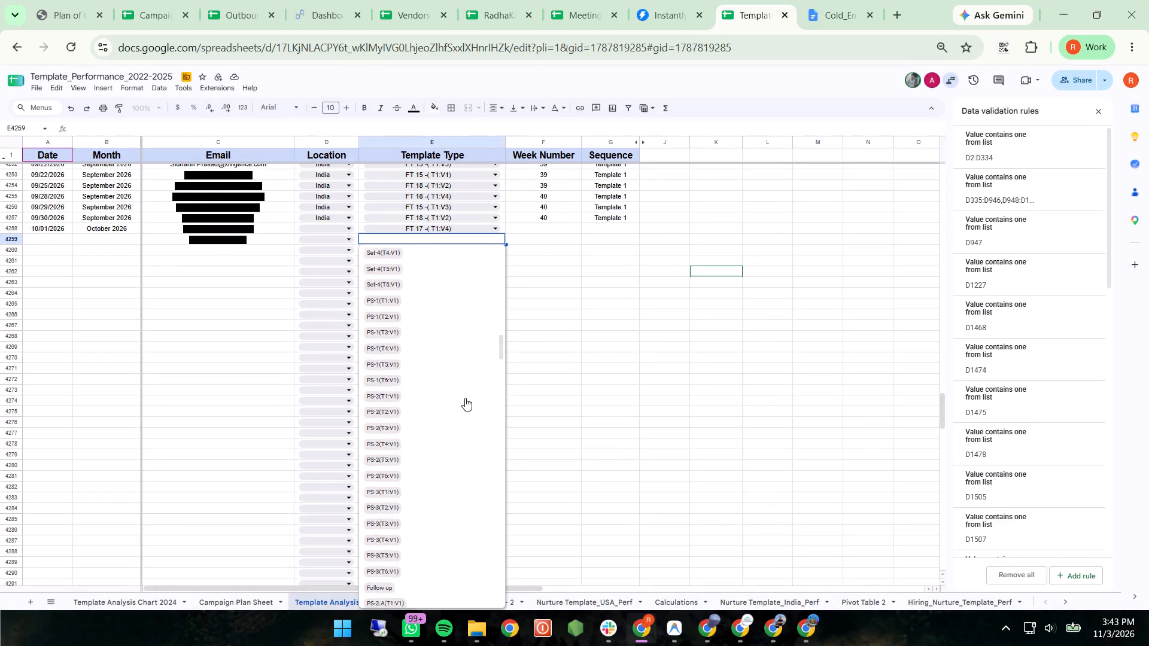
scroll(465, 398, down, 10)
scroll(439, 508, down, 9)
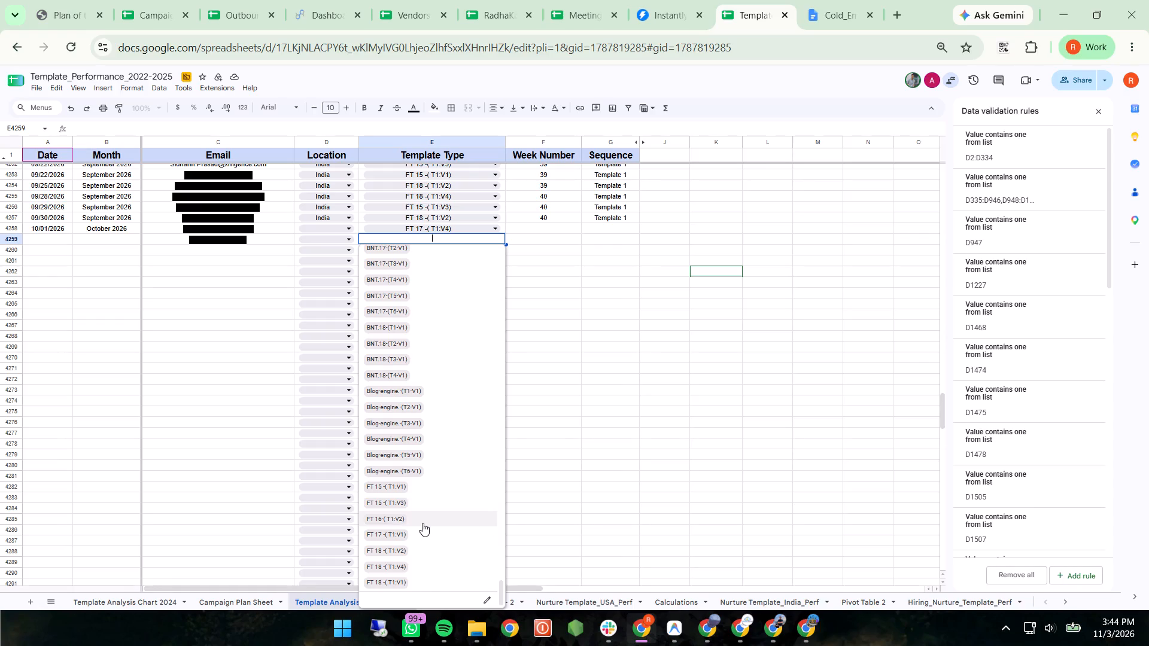
scroll(422, 523, down, 2)
scroll(422, 523, up, 3)
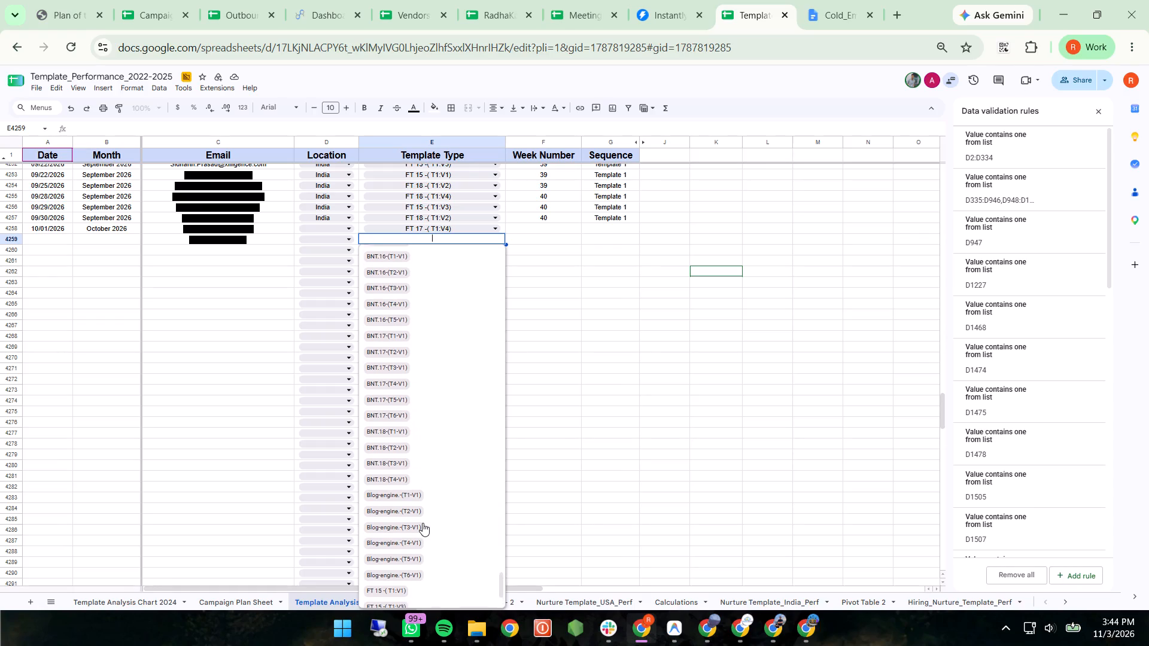
scroll(422, 523, up, 8)
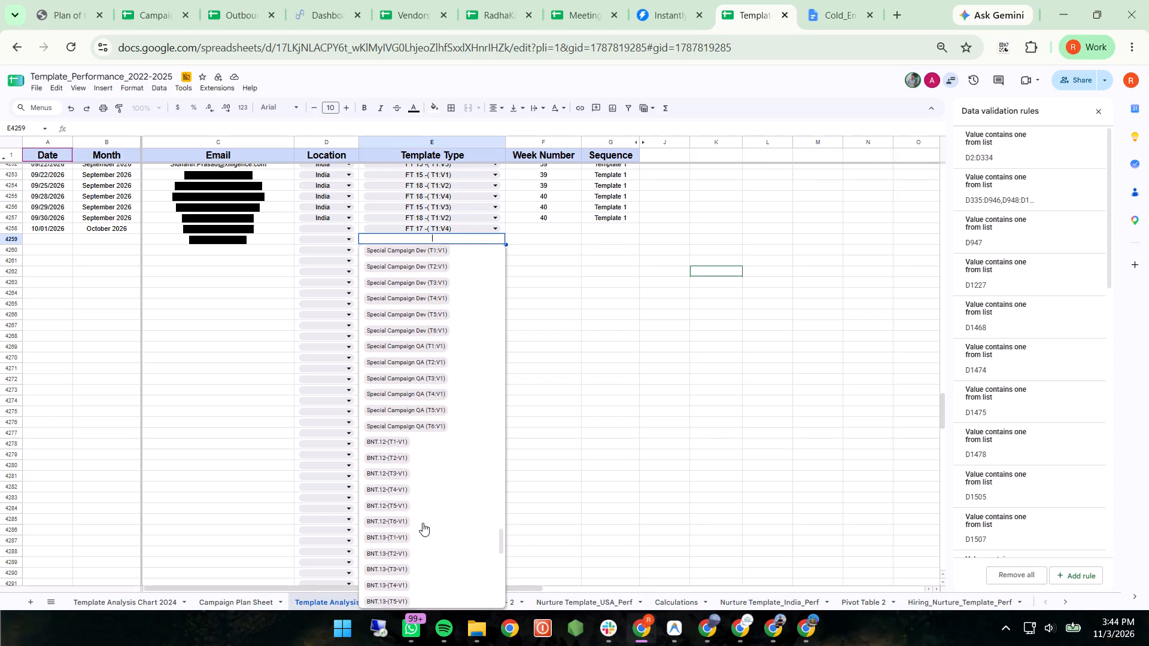
scroll(422, 523, up, 6)
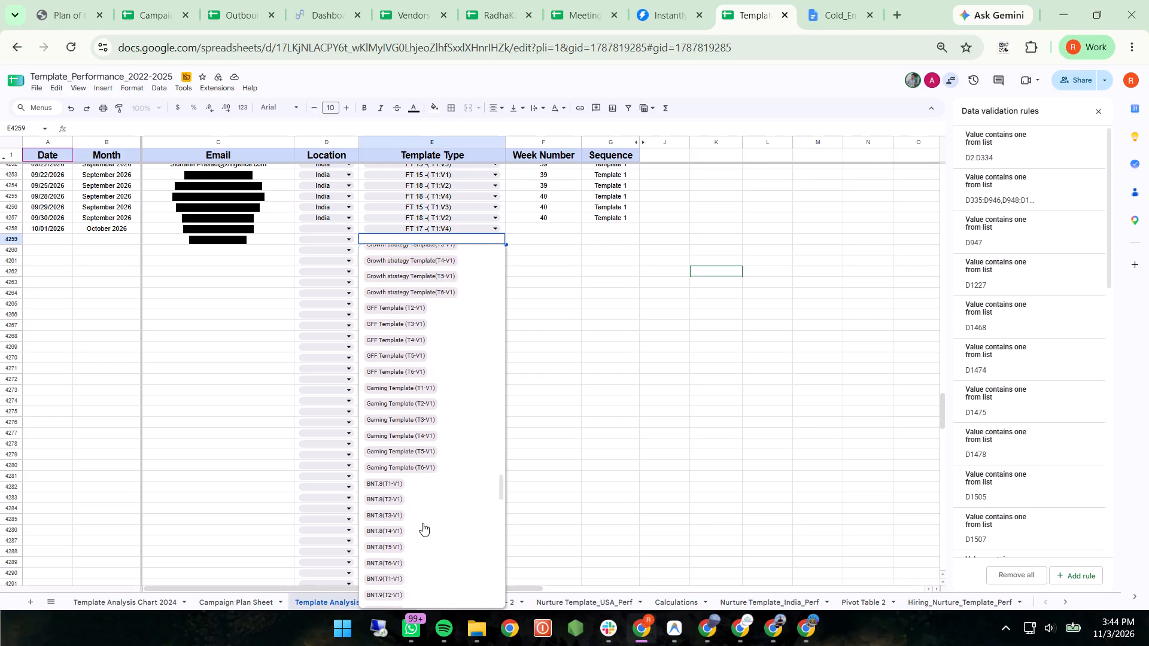
scroll(422, 523, up, 6)
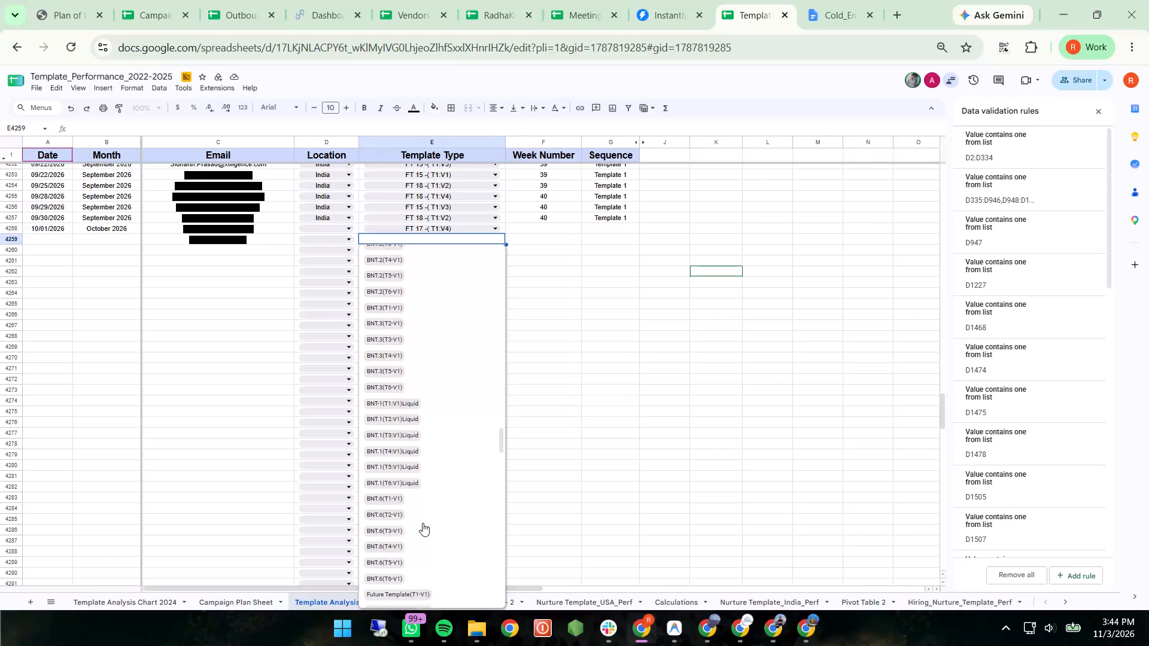
scroll(422, 523, up, 4)
scroll(422, 523, down, 16)
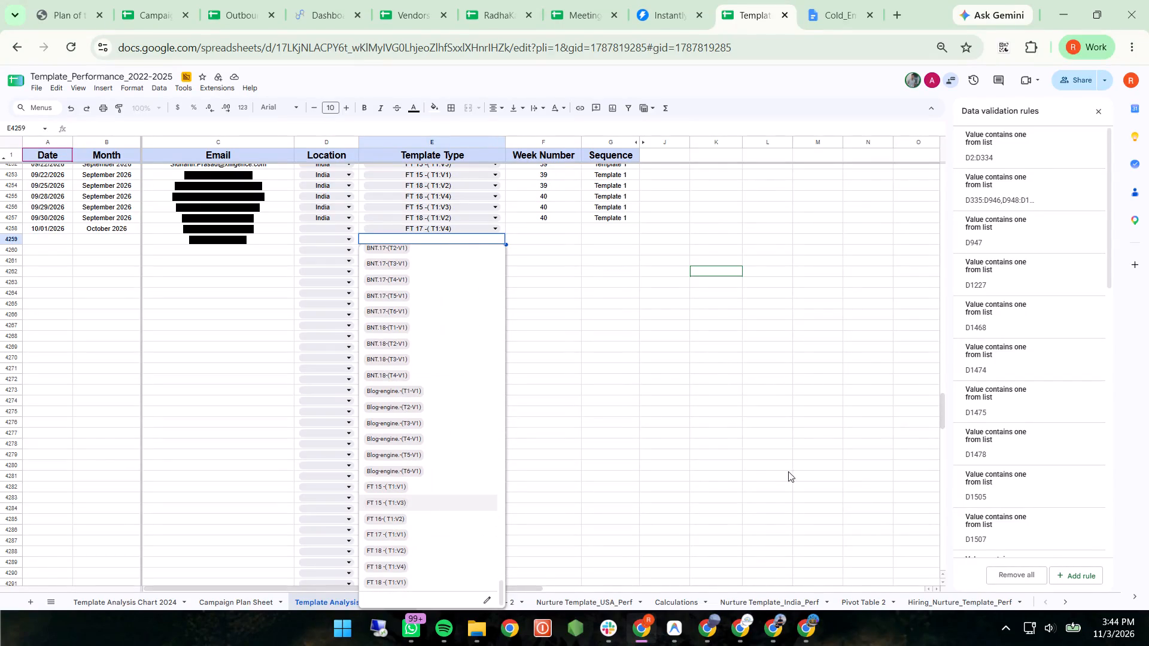
scroll(1062, 472, down, 14)
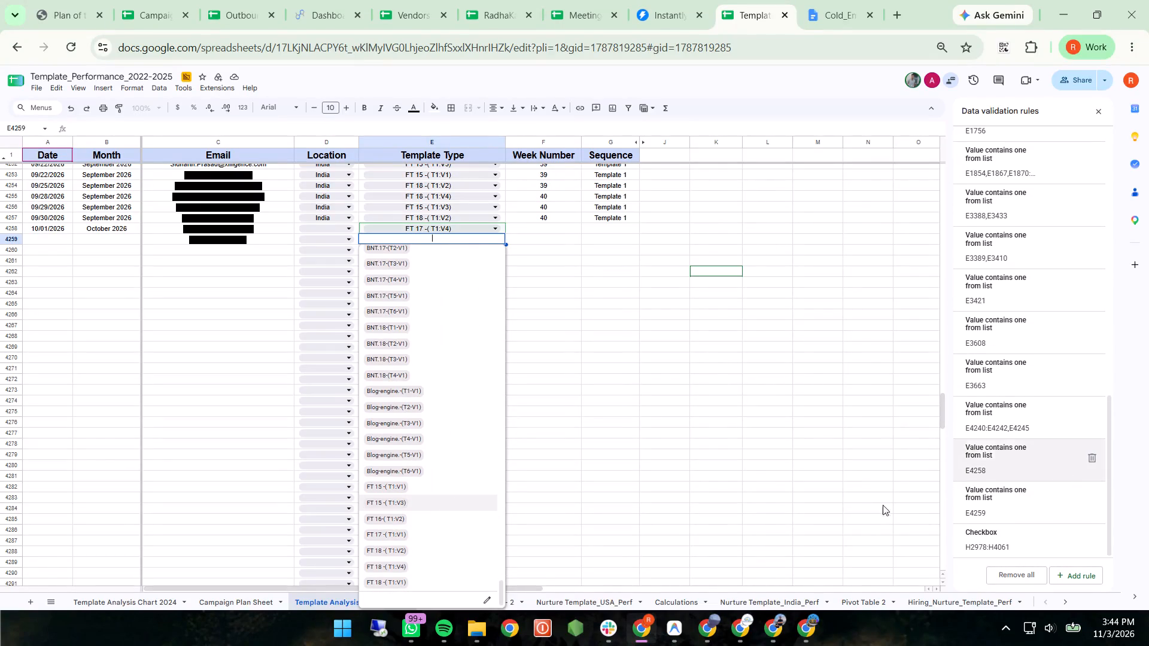
Add the option "FT 16 -( T1:V1)" to the end of the Template Type dropdown list for row 4259.
click(488, 597)
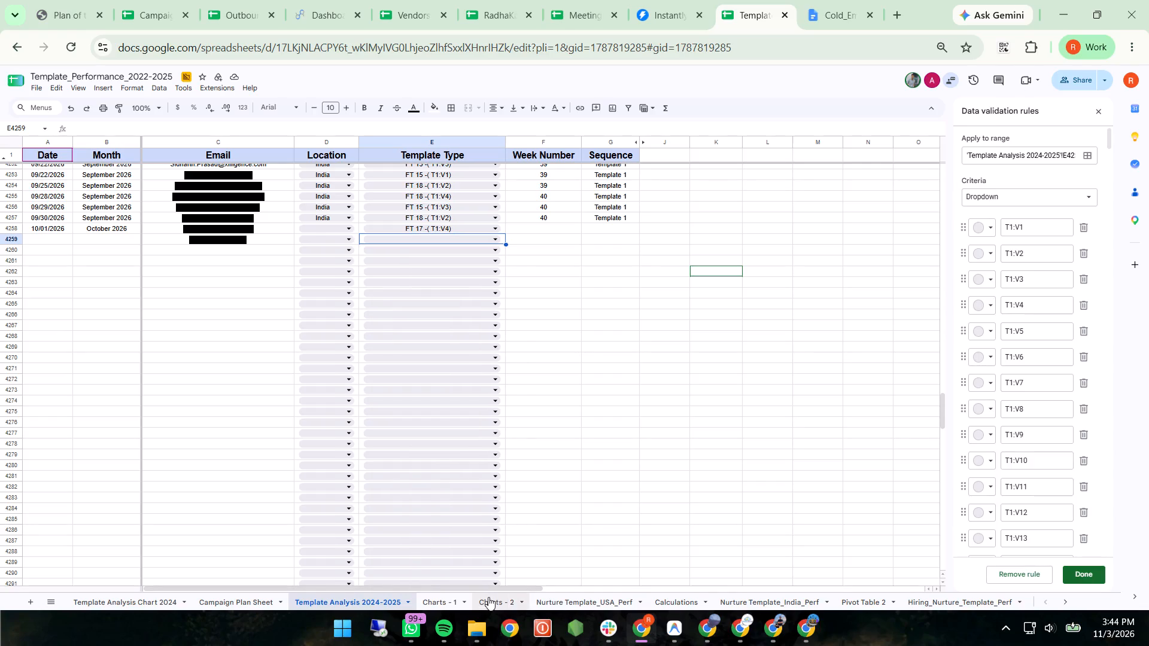
scroll(1013, 429, down, 20)
scroll(1013, 429, down, 4)
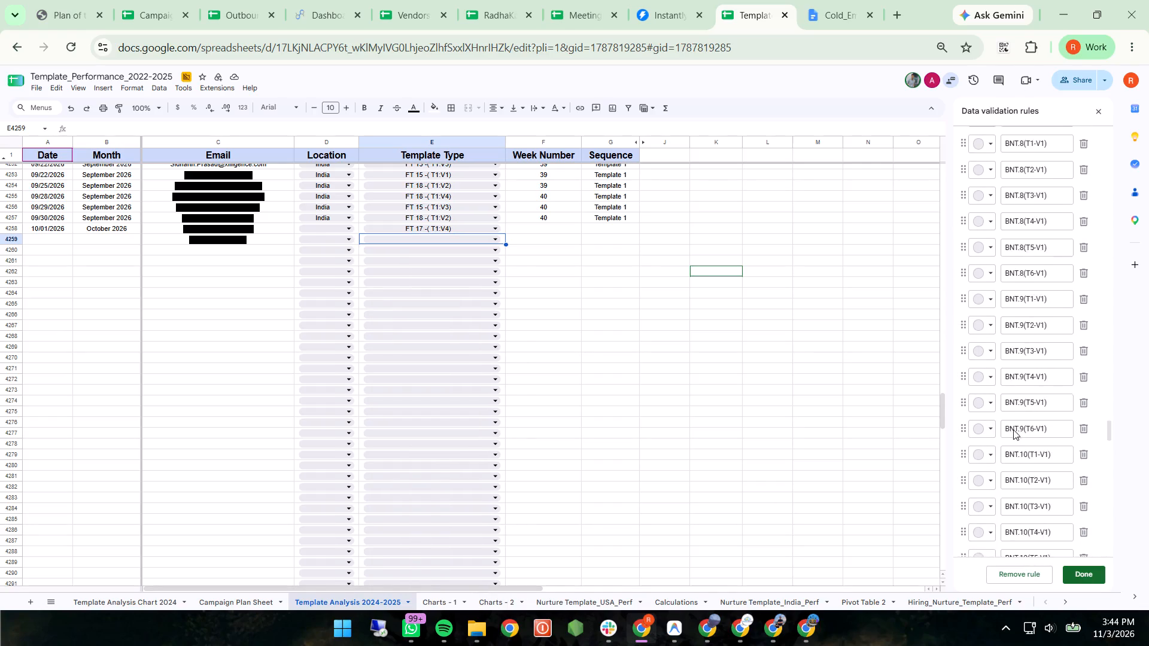
scroll(1013, 429, down, 20)
scroll(1013, 429, down, 4)
click(1035, 481)
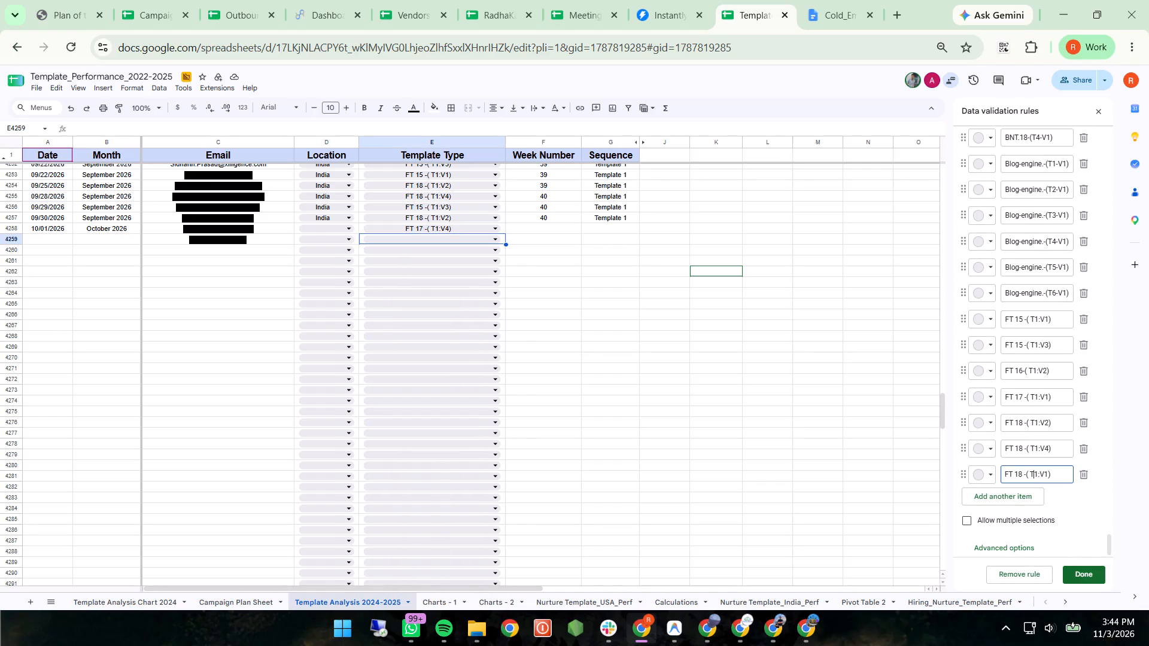
key(ctrl+a)
key(ctrl+c)
key(ctrl+c)
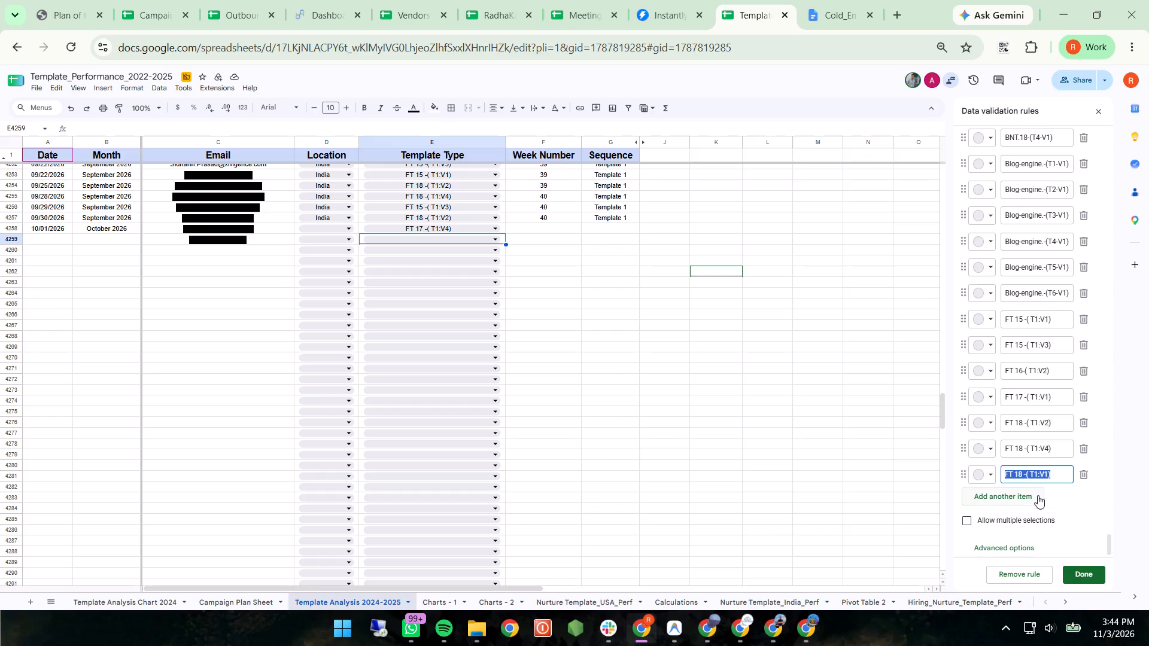
click(1002, 498)
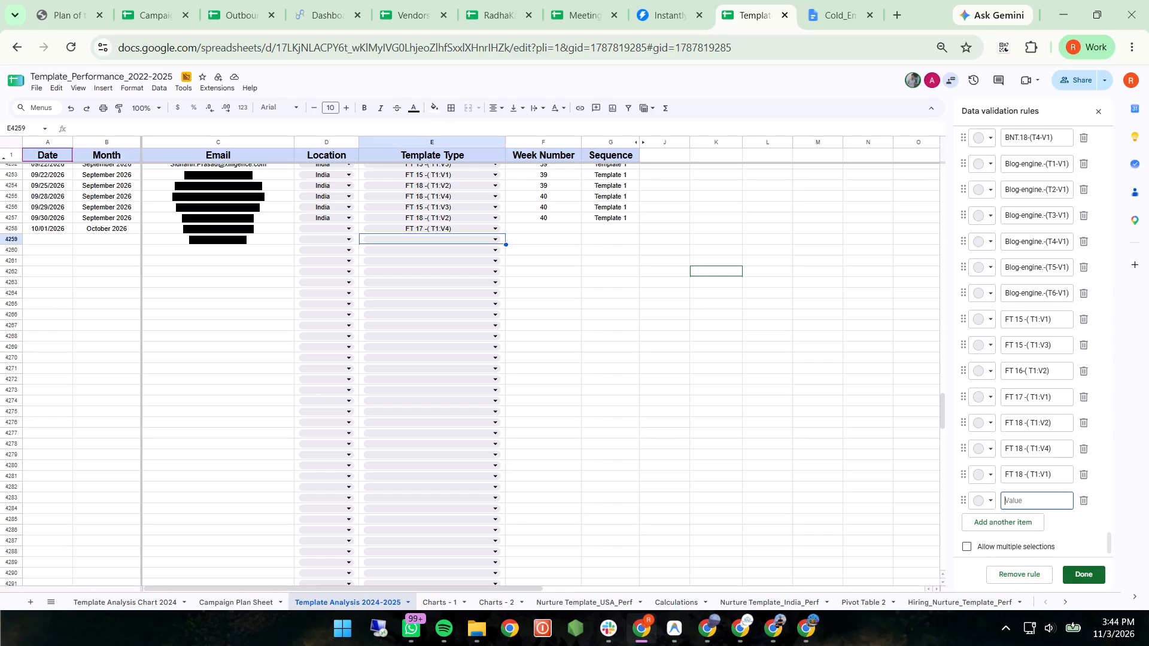
key(ctrl+v)
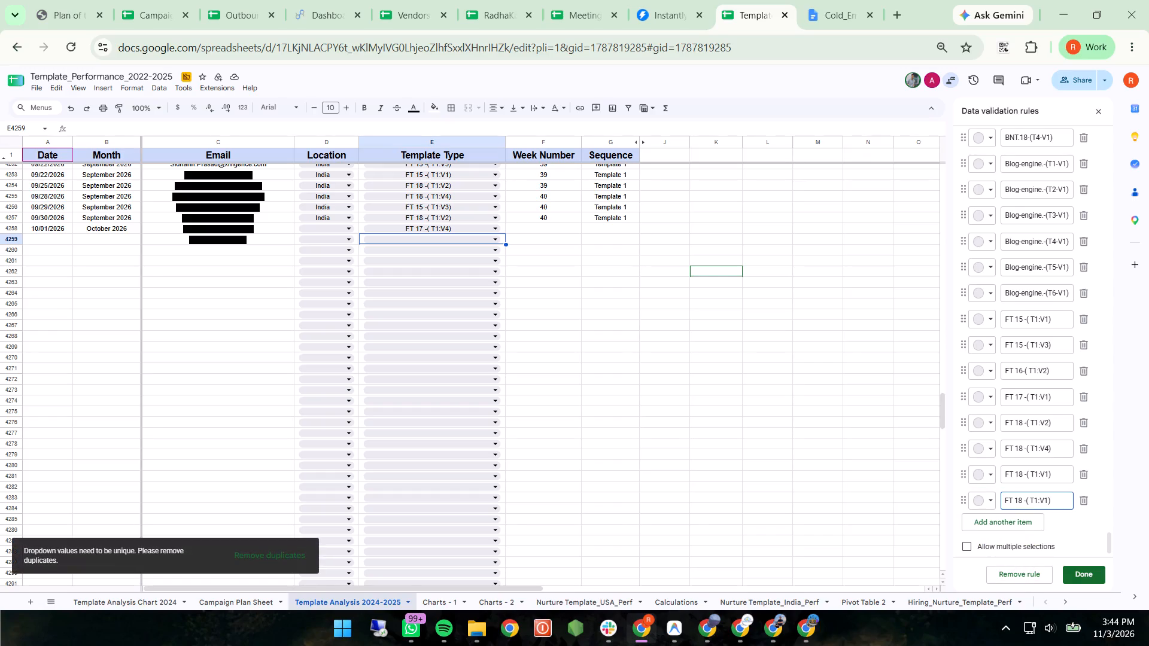
click(1022, 498)
key(BackSpace)
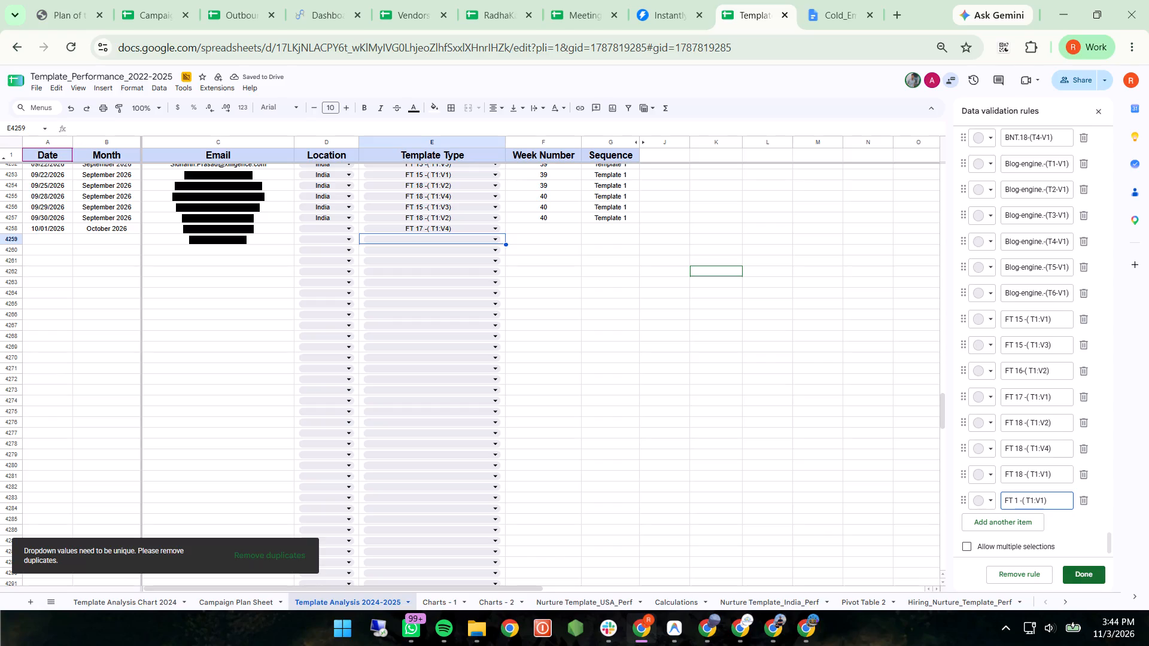
key(6)
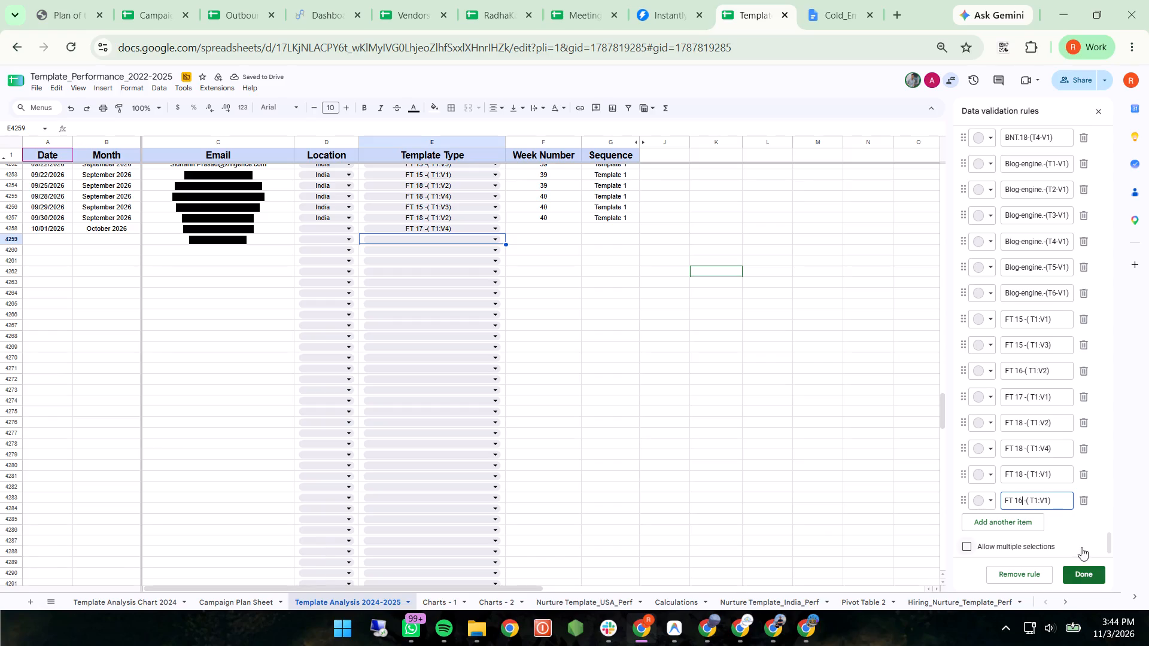
click(1082, 570)
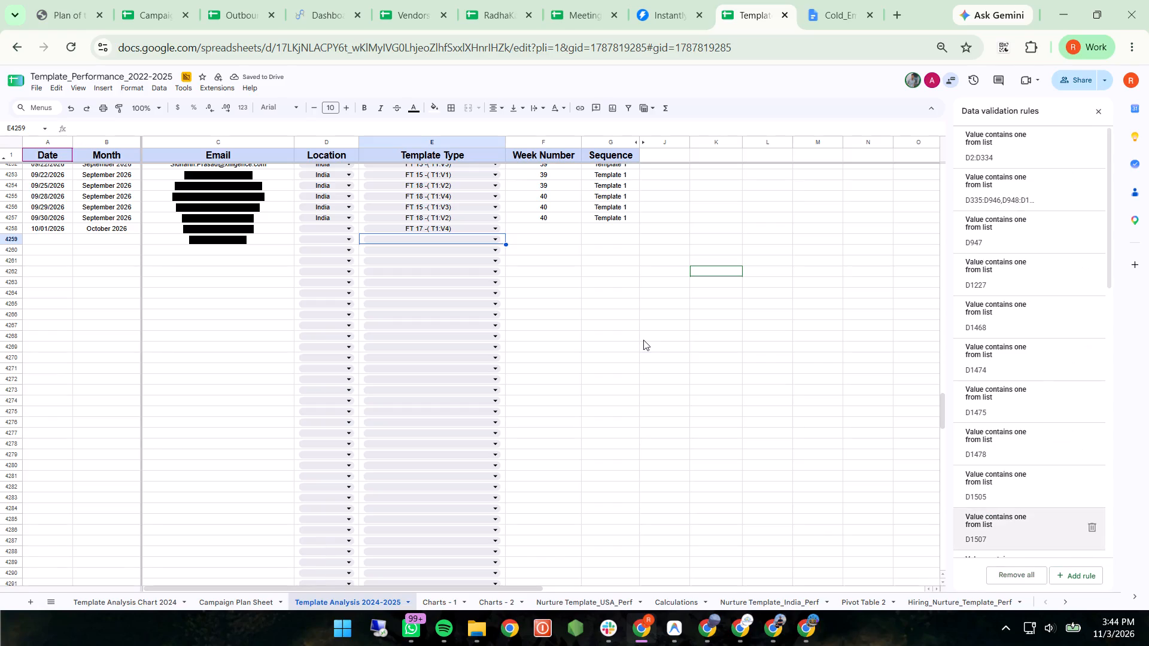
Set the Template Type in row 4259 to "FT 16 -( T1:V1)".
click(495, 239)
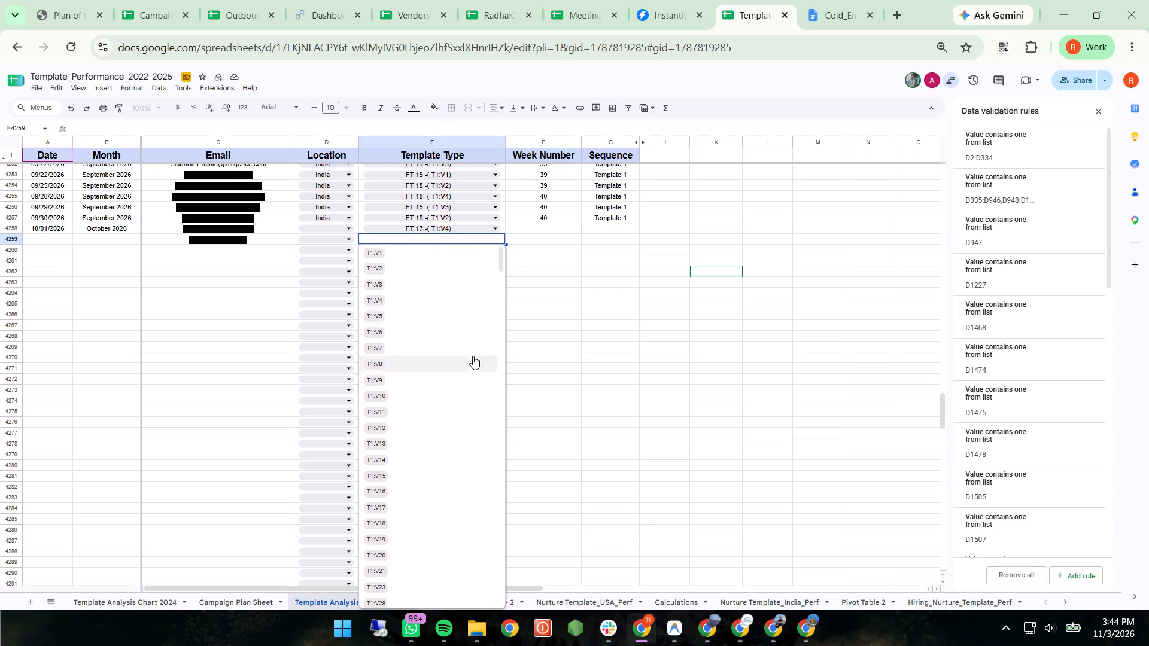
scroll(473, 356, down, 20)
scroll(473, 356, down, 11)
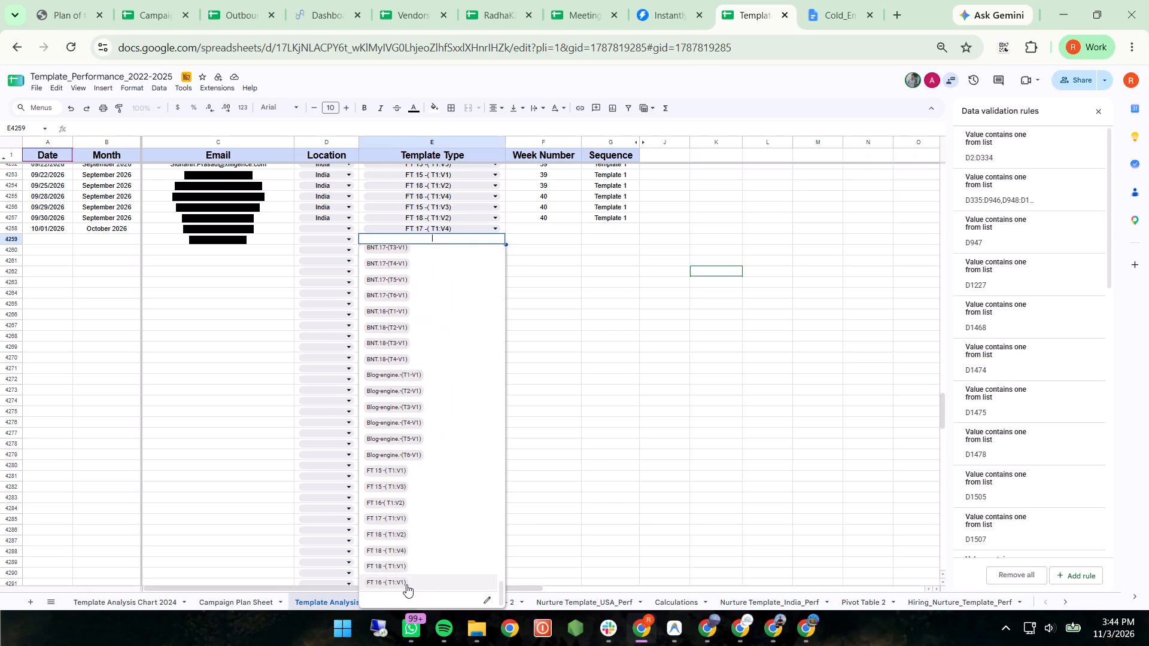
click(406, 584)
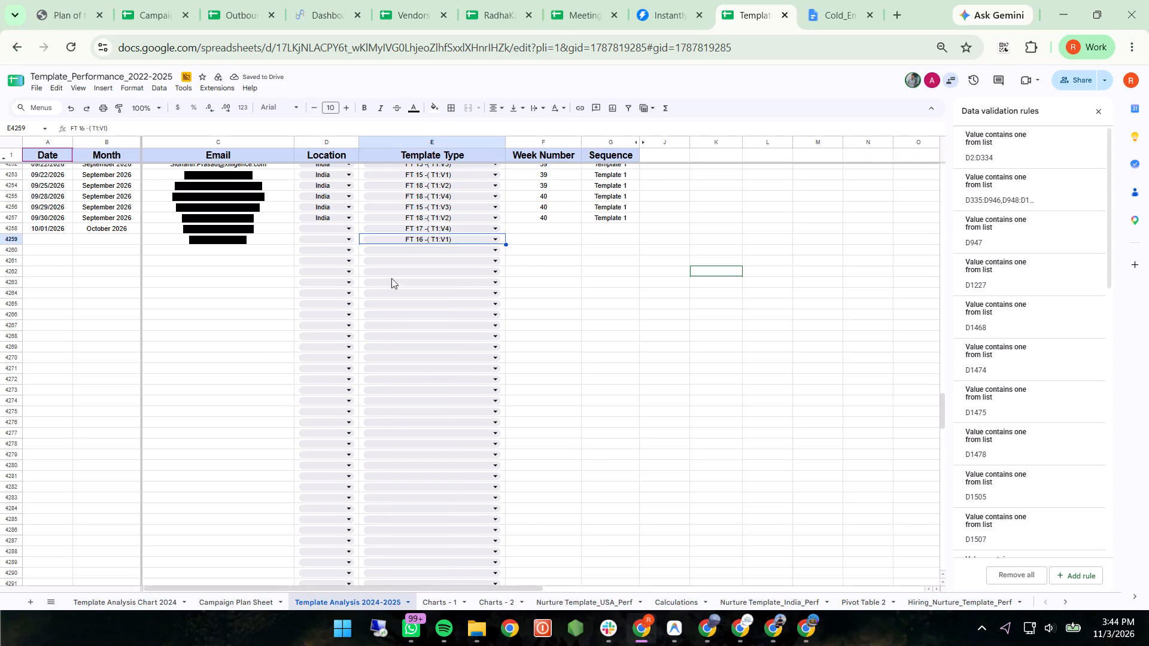
Fill the Week Number formula from row 4257 down through rows 4258 and 4259.
click(551, 217)
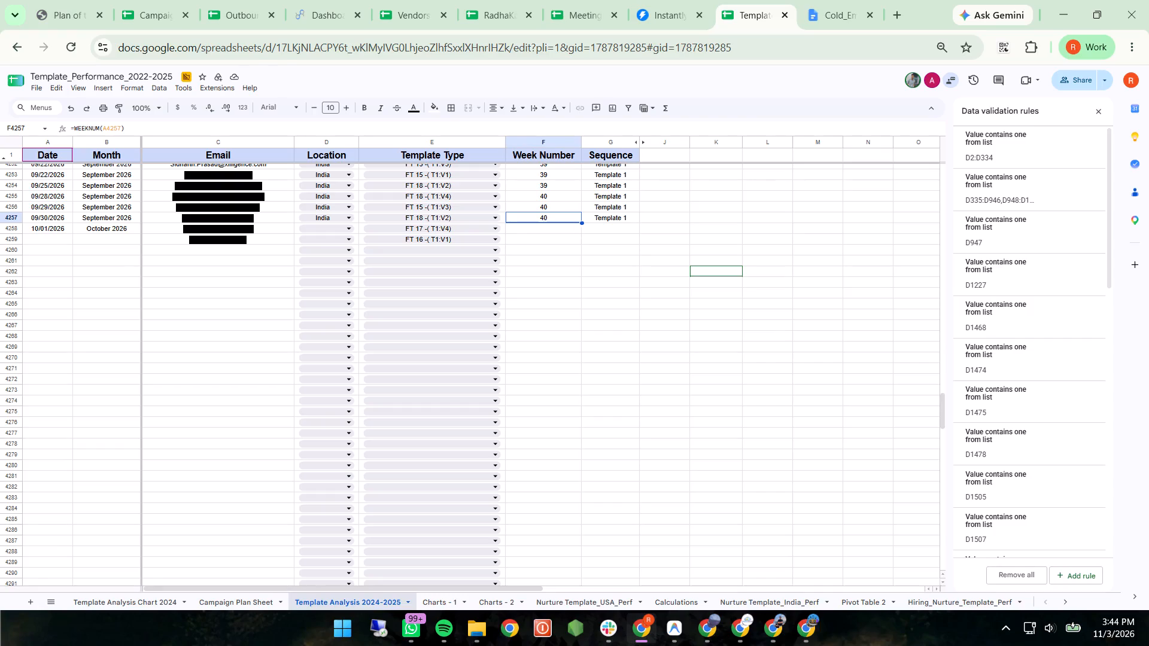
drag(579, 220, 583, 240)
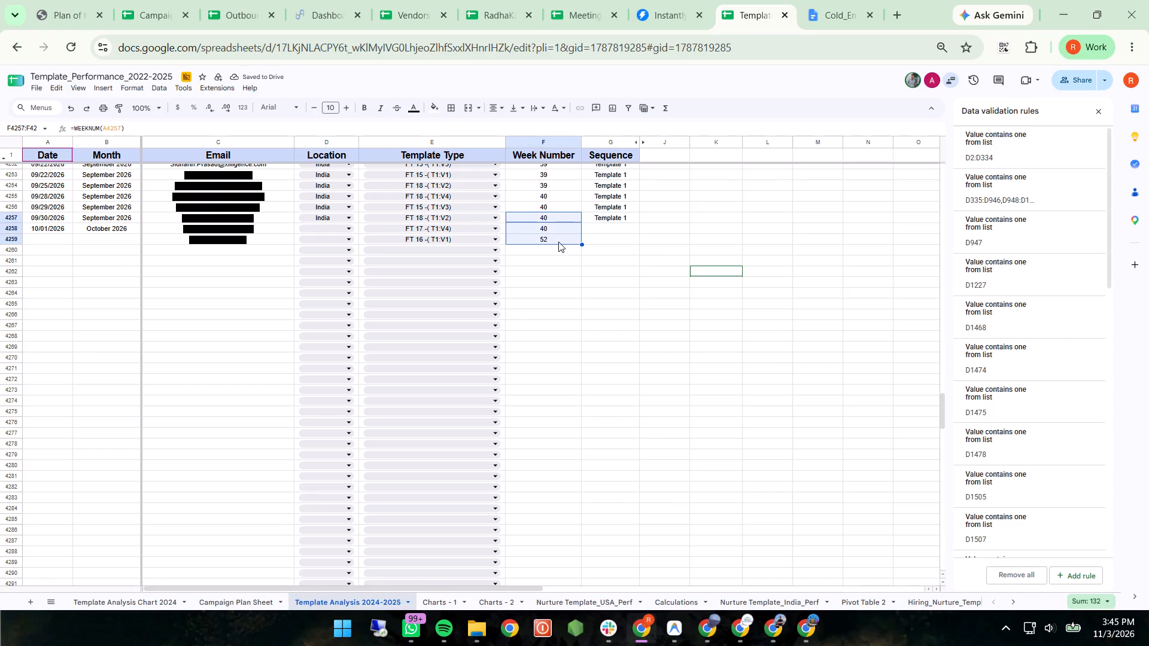
click(557, 242)
Copy the date 10/01/2026 and the month October 2026 from row 4258 into row 4259.
click(59, 226)
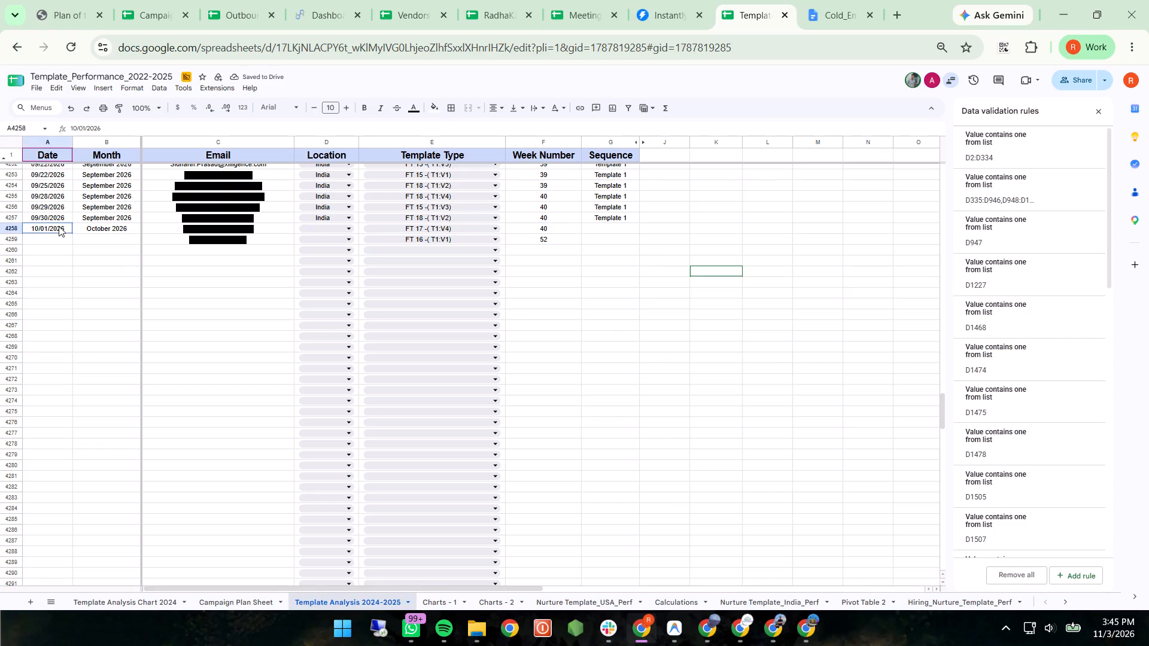
key(ctrl+c)
key(Down)
key(ctrl+v)
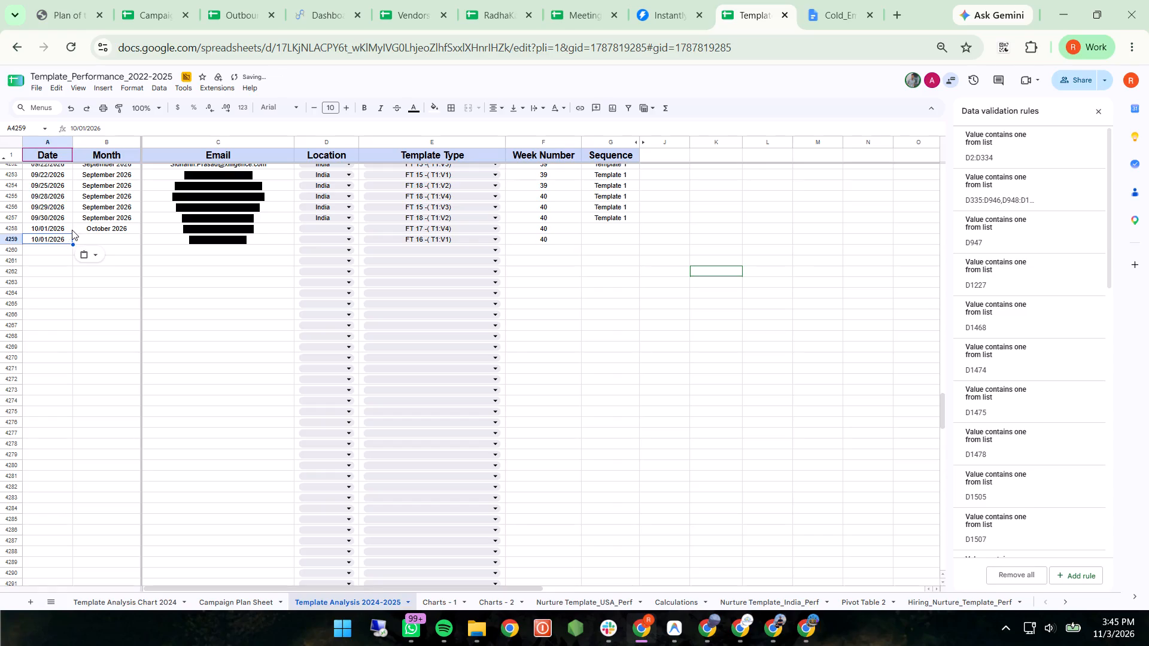
click(87, 230)
key(ctrl+c)
key(Down)
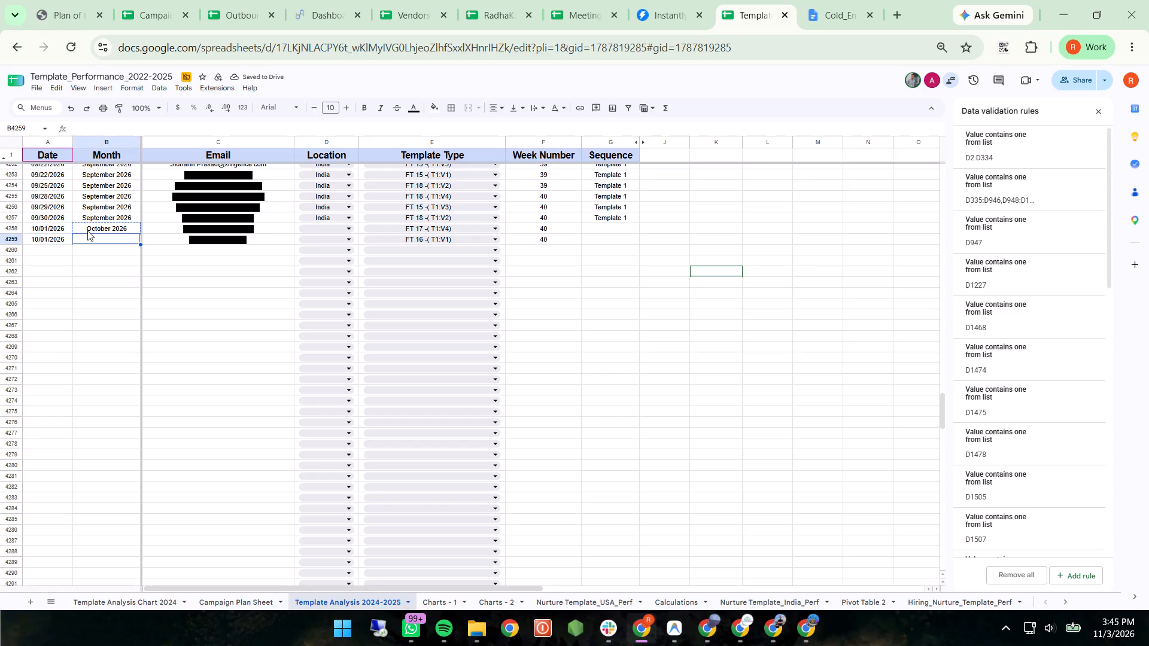
key(ctrl+v)
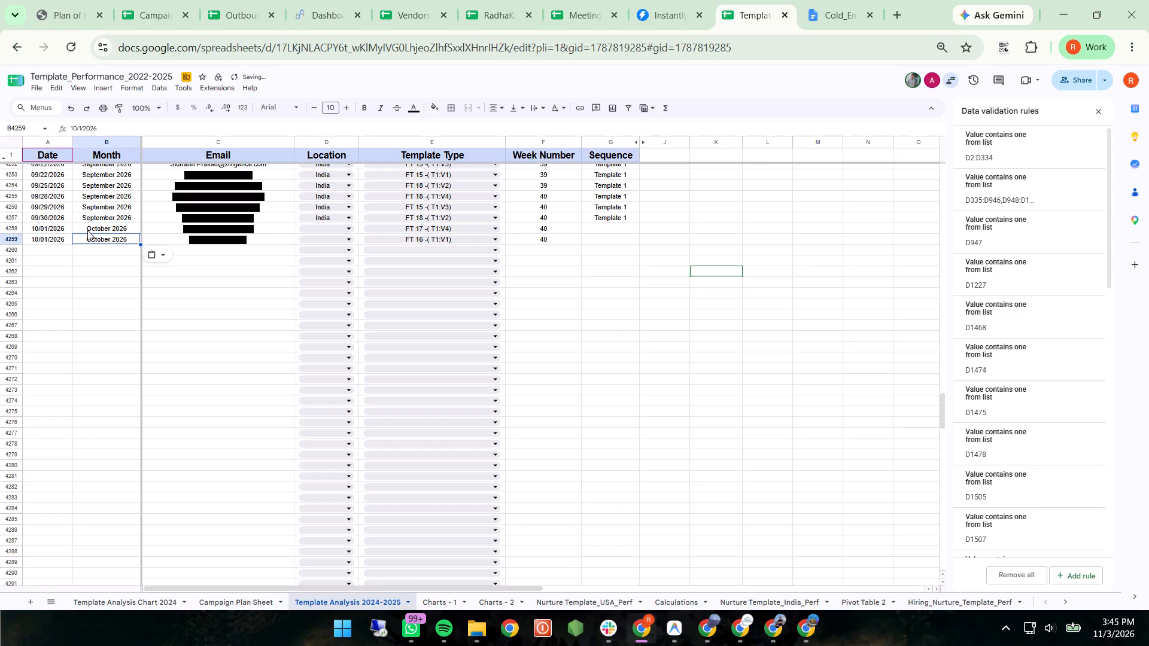
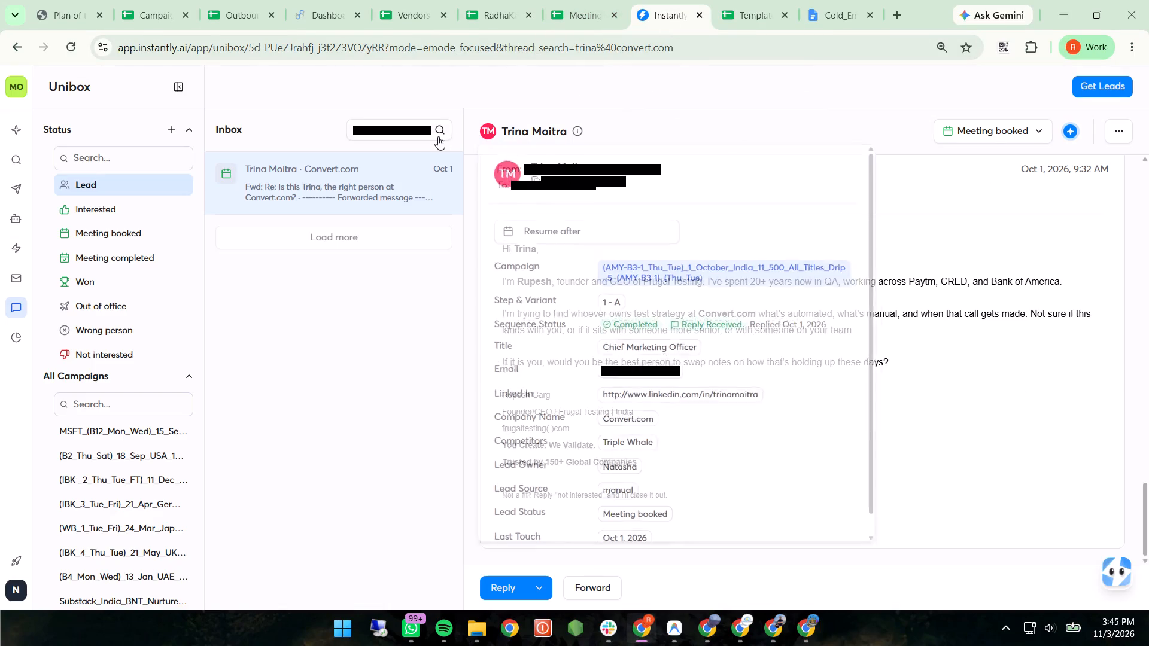
Search Unibox for the MyAnatomy lead's copied email and expand the thread to read the original outreach message.
click(410, 129)
key(ctrl+a)
key(ctrl+v)
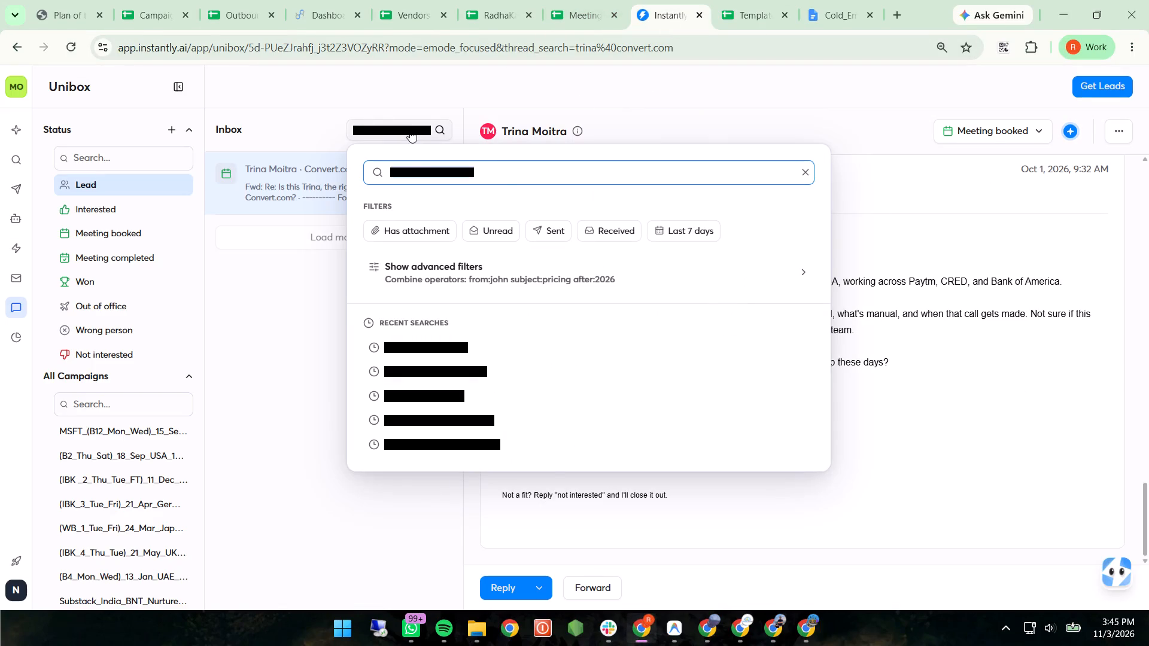
key(Return)
click(398, 180)
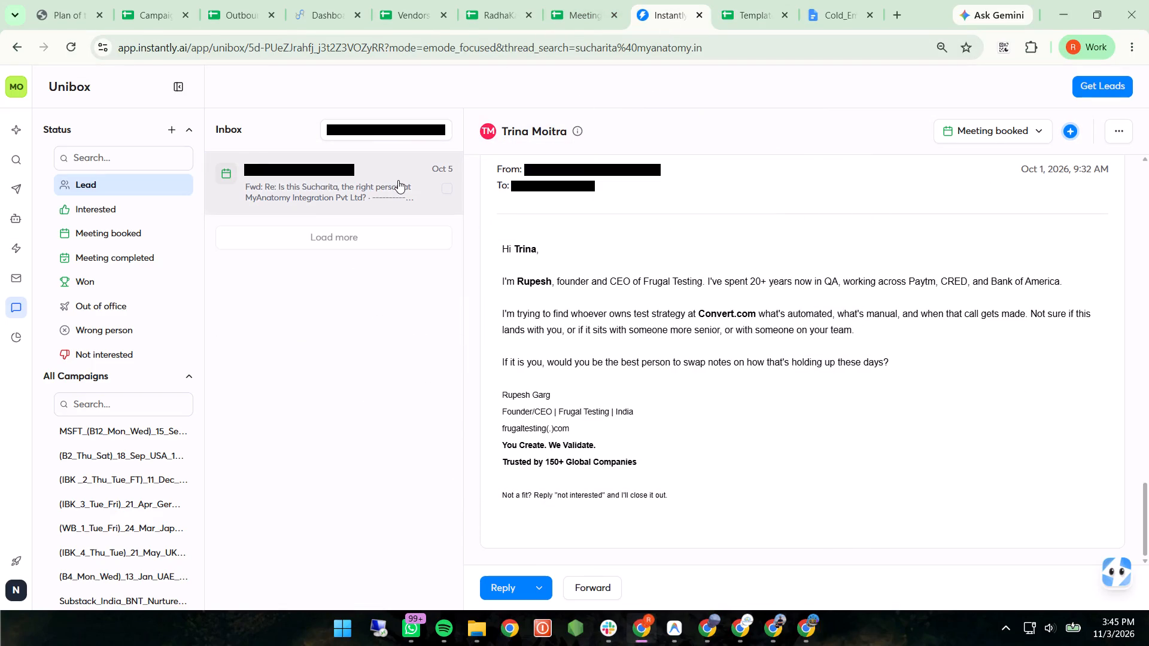
scroll(783, 412, down, 20)
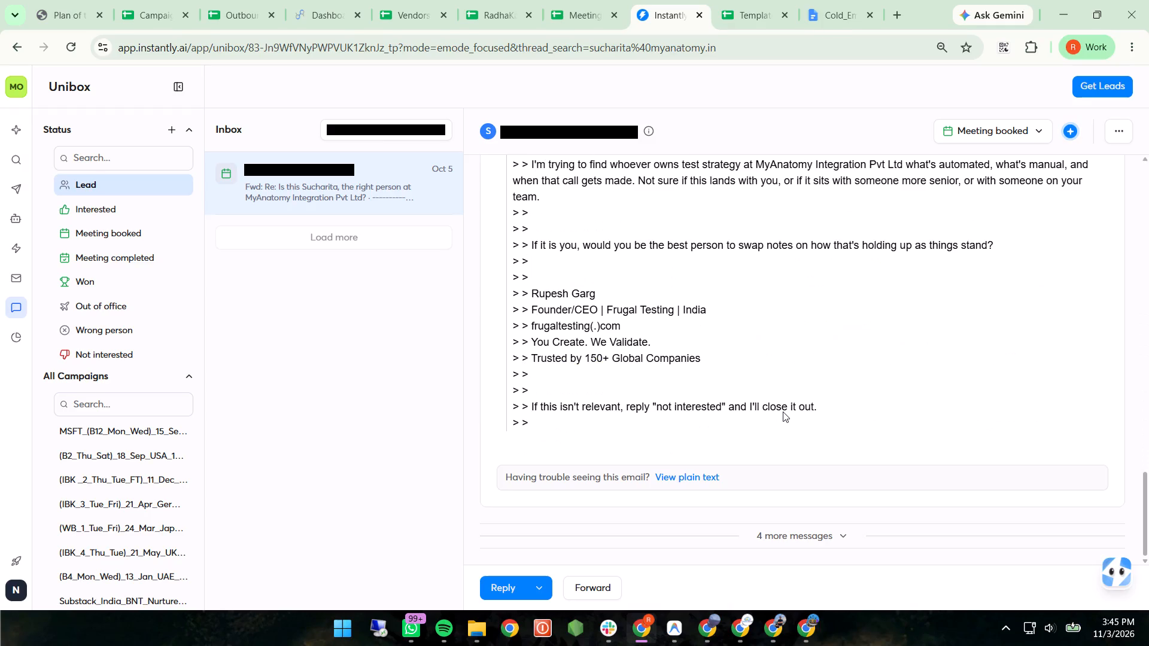
click(834, 538)
scroll(796, 439, down, 11)
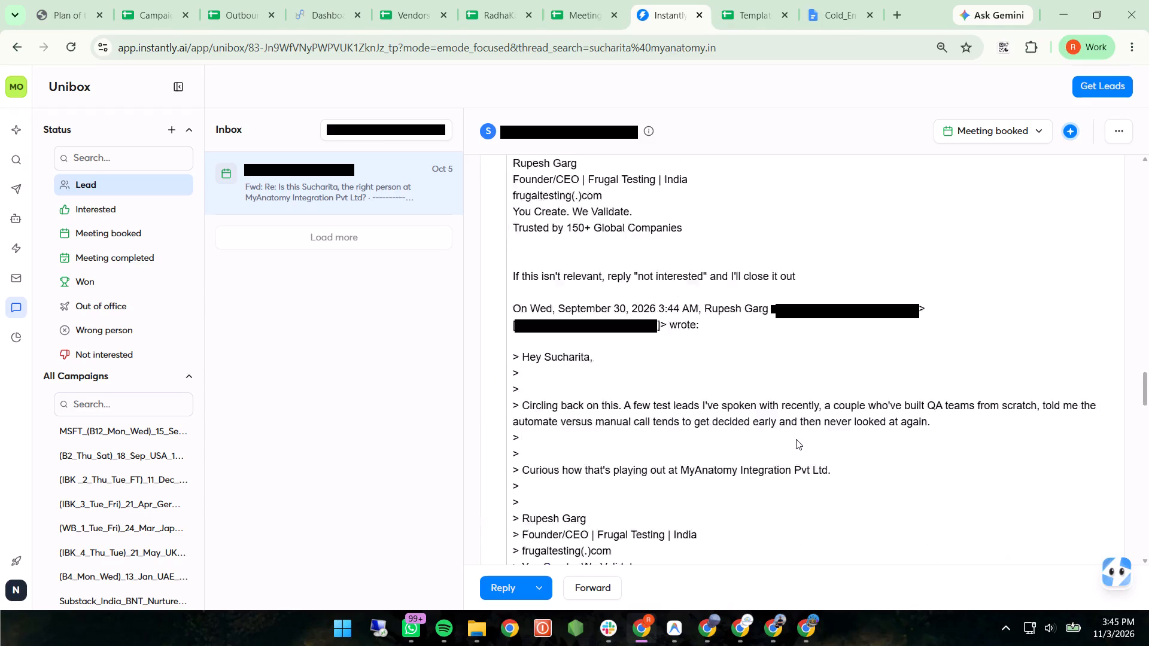
scroll(796, 439, down, 16)
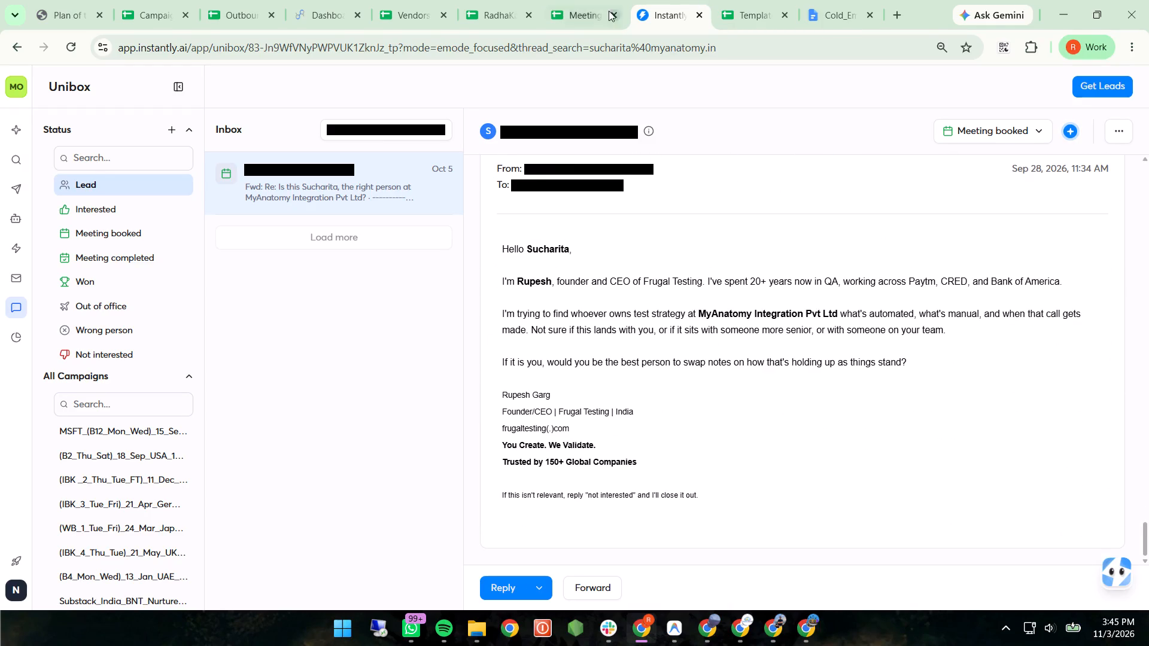
Switch to the Template_Performance_2022-2025 spreadsheet and paste the MyAnatomy lead's email as plain text into the Email cell of row 4260.
click(595, 11)
click(727, 3)
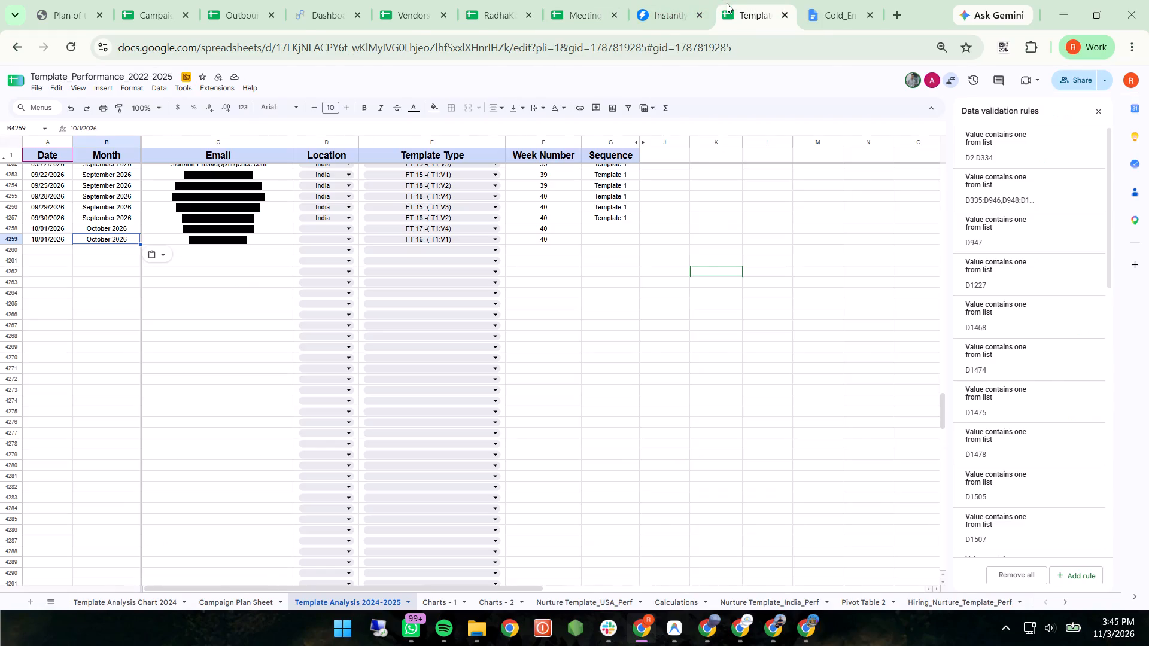
double_click(208, 251)
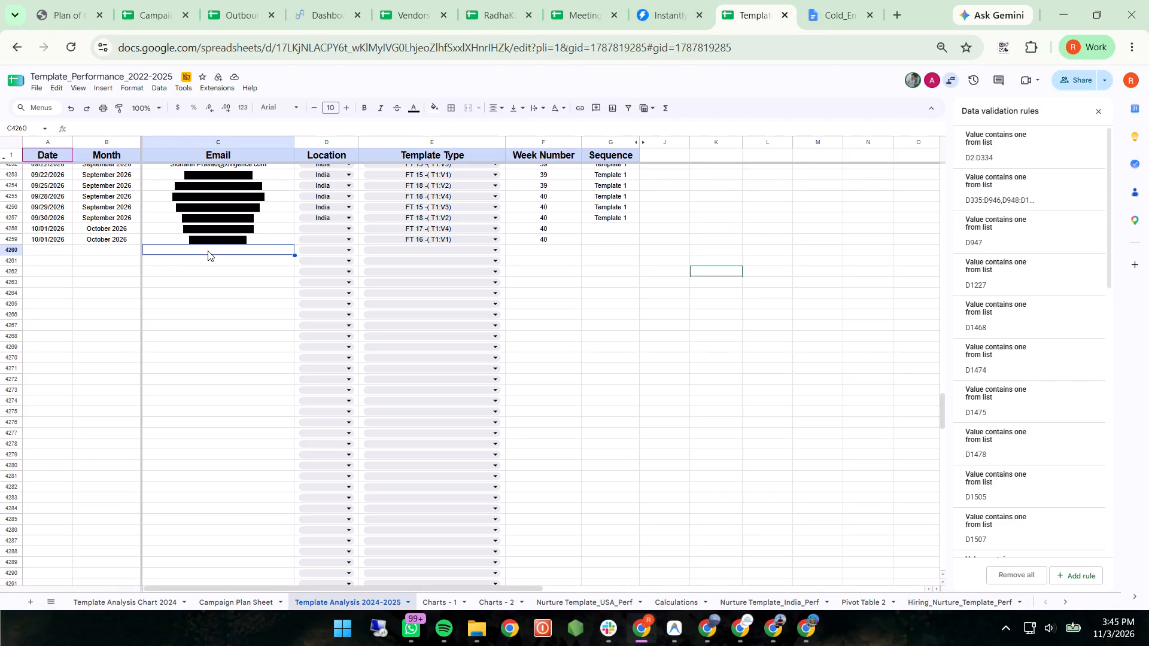
key(ctrl+shift+v)
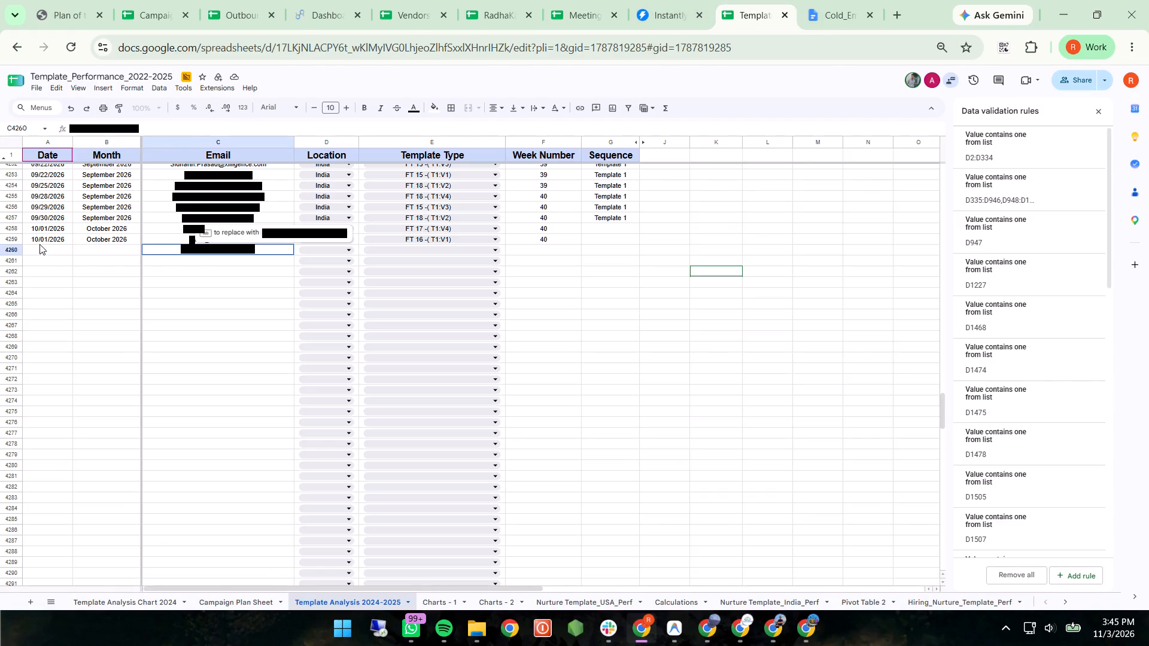
Copy the date from row 4259 into row 4260 and change it to 10/05/2026.
click(44, 240)
key(ctrl+c)
key(Down)
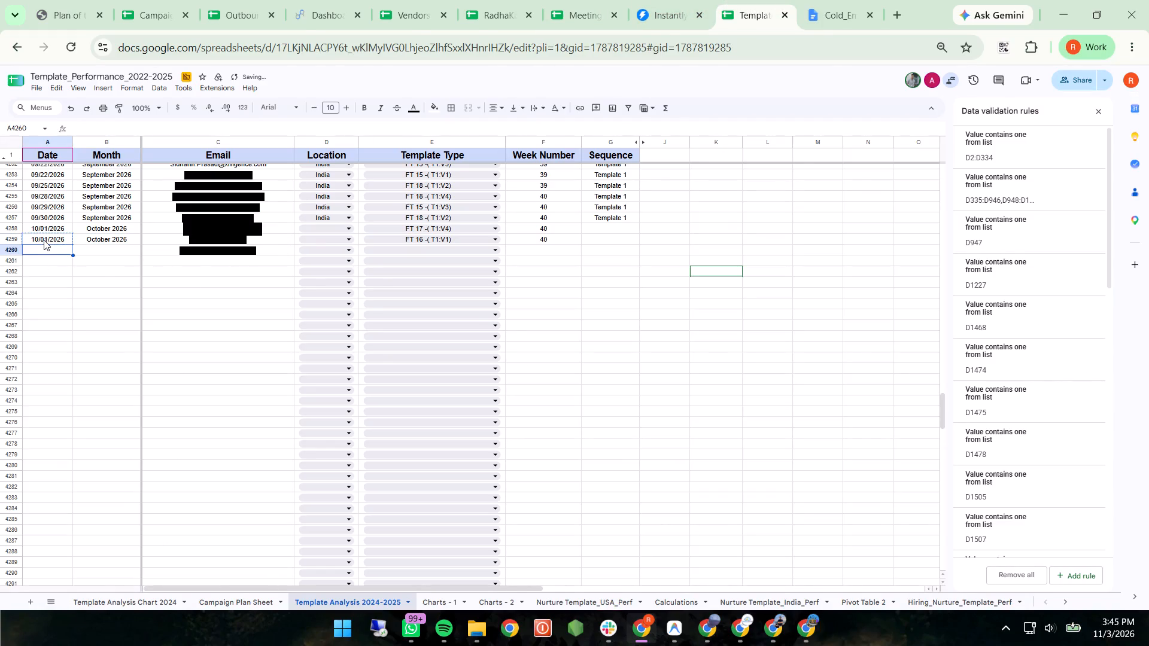
key(ctrl+v)
double_click(50, 250)
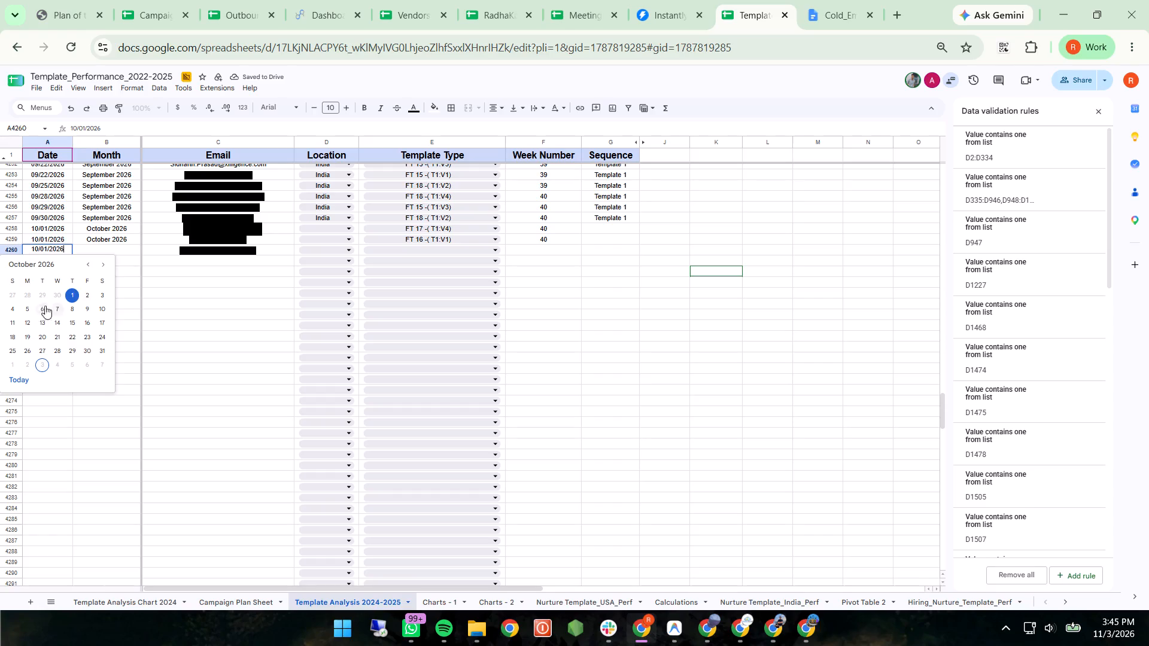
click(28, 307)
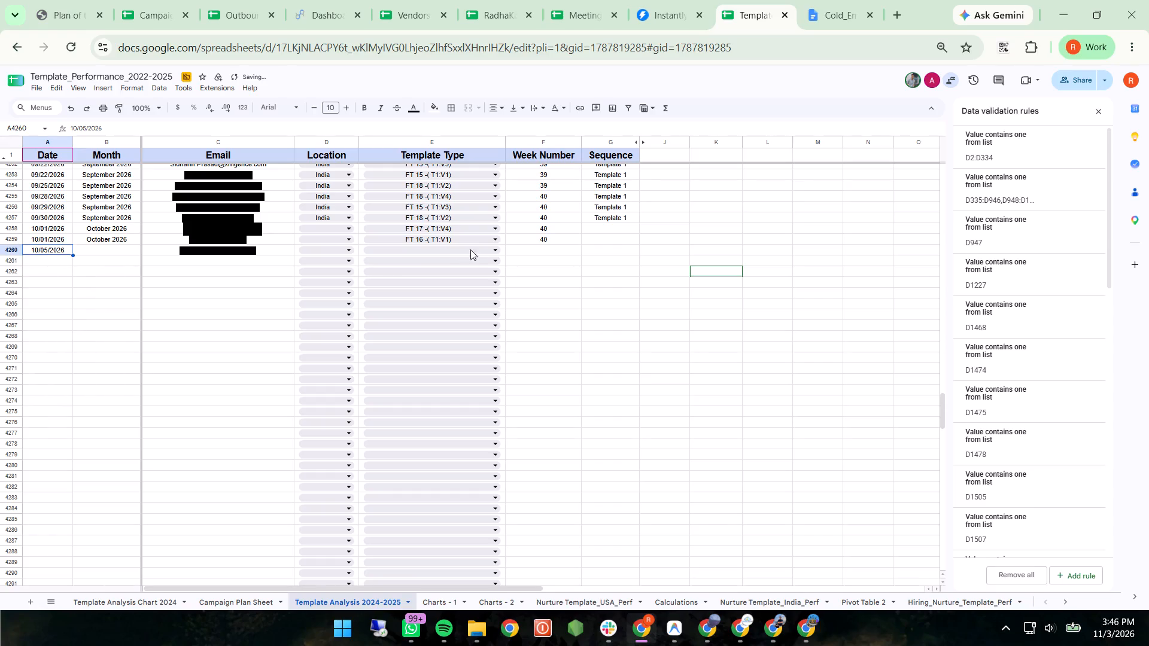
Add the option "FT 16-( T1:V3)" to the end of the Template Type dropdown list, for row 4260 only.
click(498, 253)
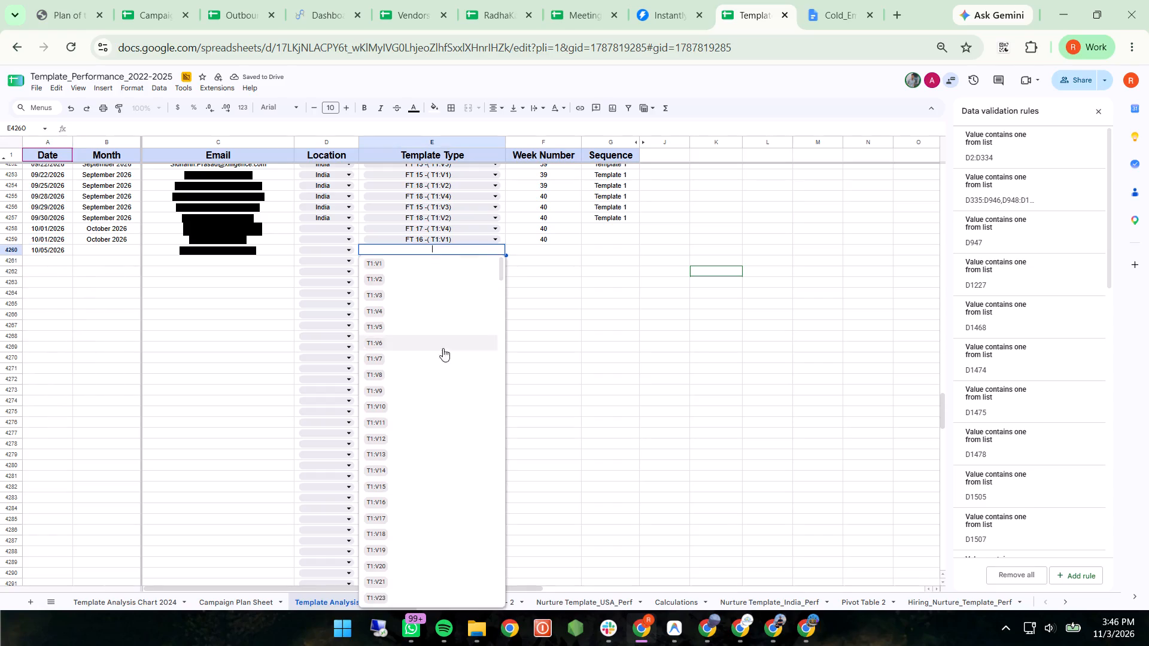
scroll(419, 367, down, 18)
scroll(419, 367, down, 11)
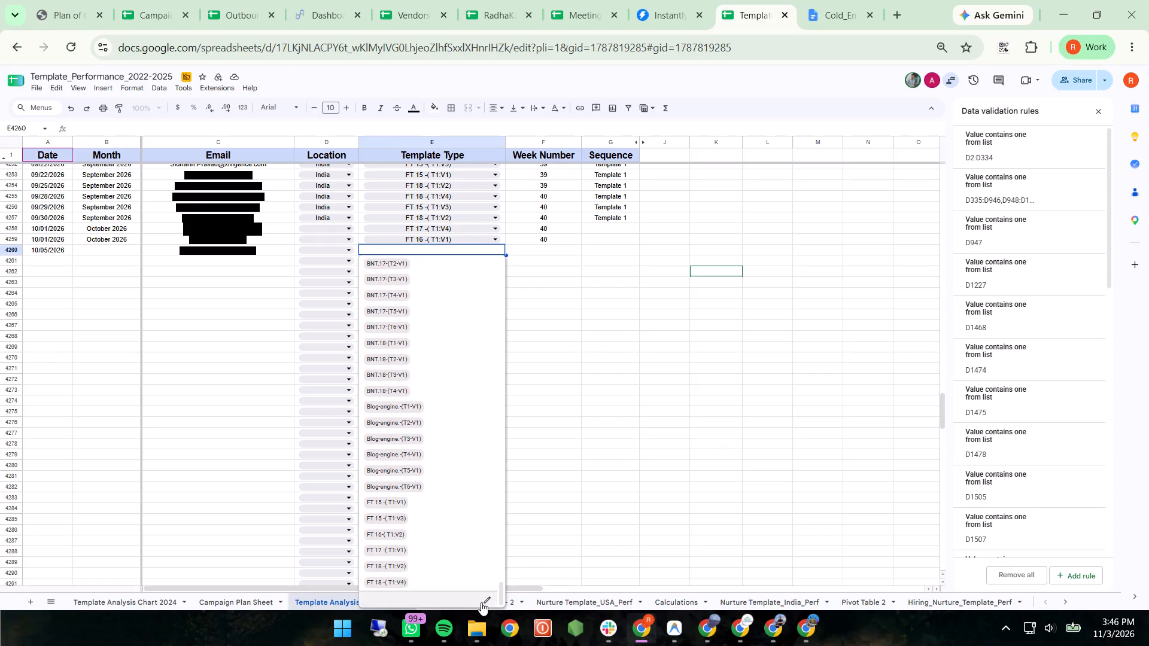
click(490, 602)
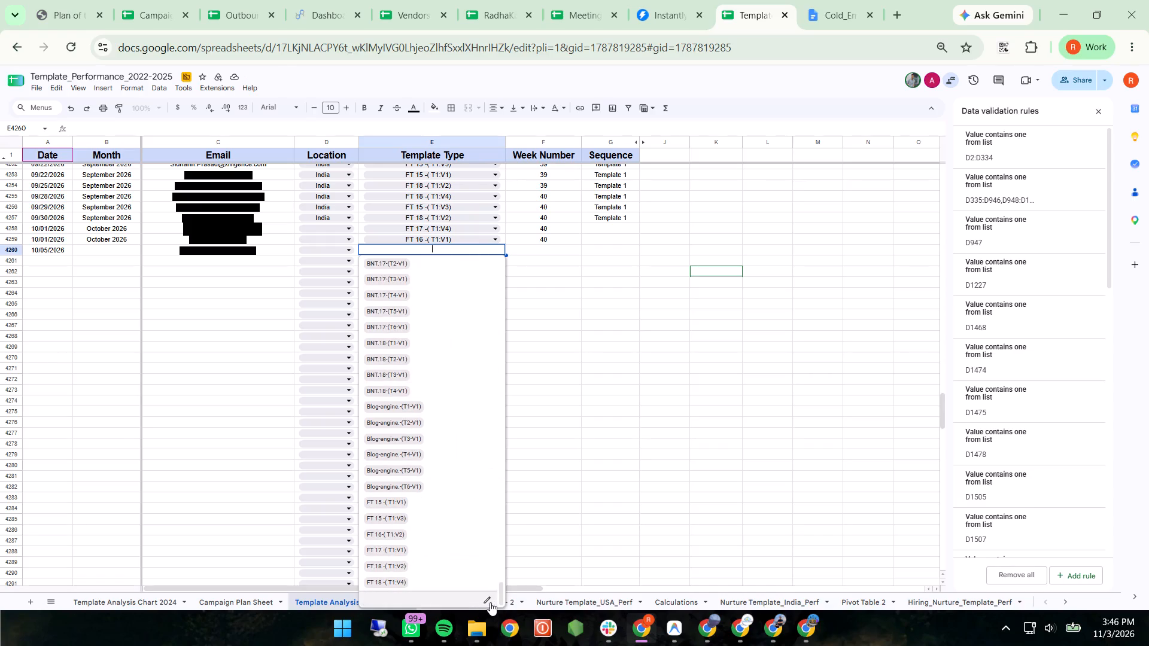
click(490, 602)
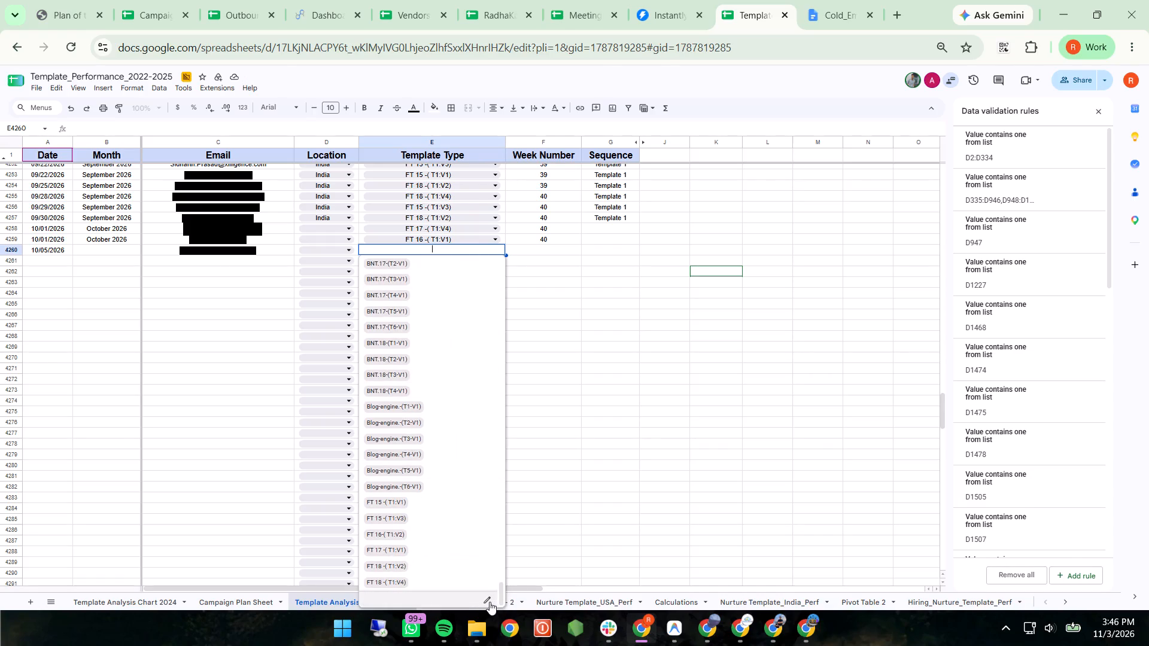
click(486, 601)
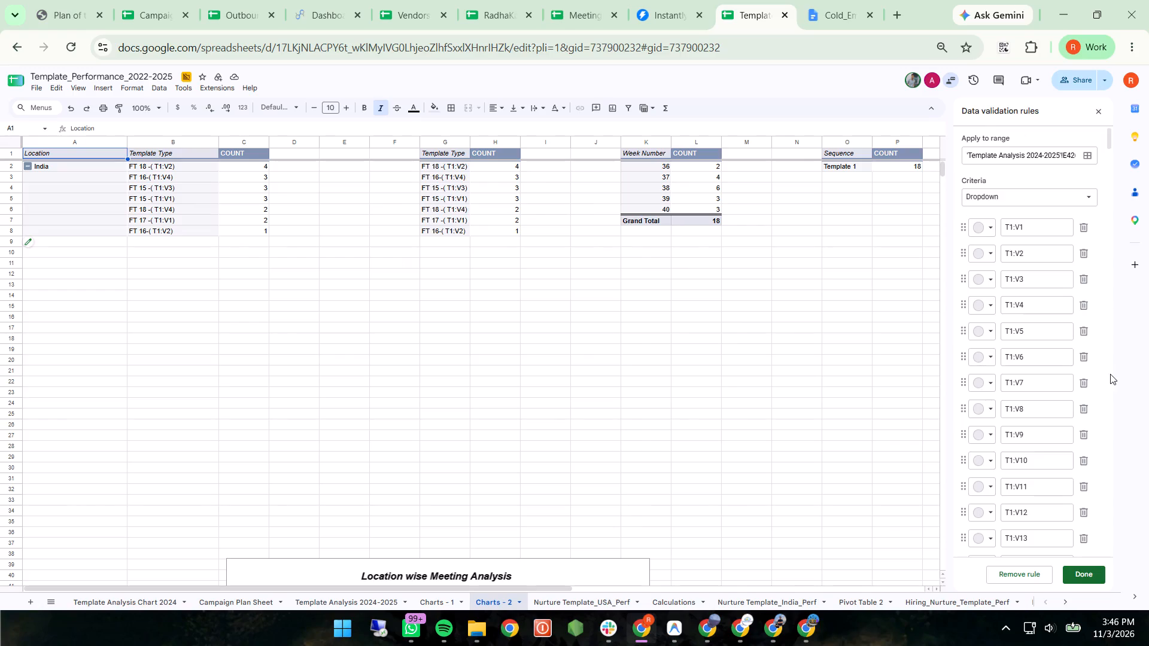
click(159, 602)
click(237, 598)
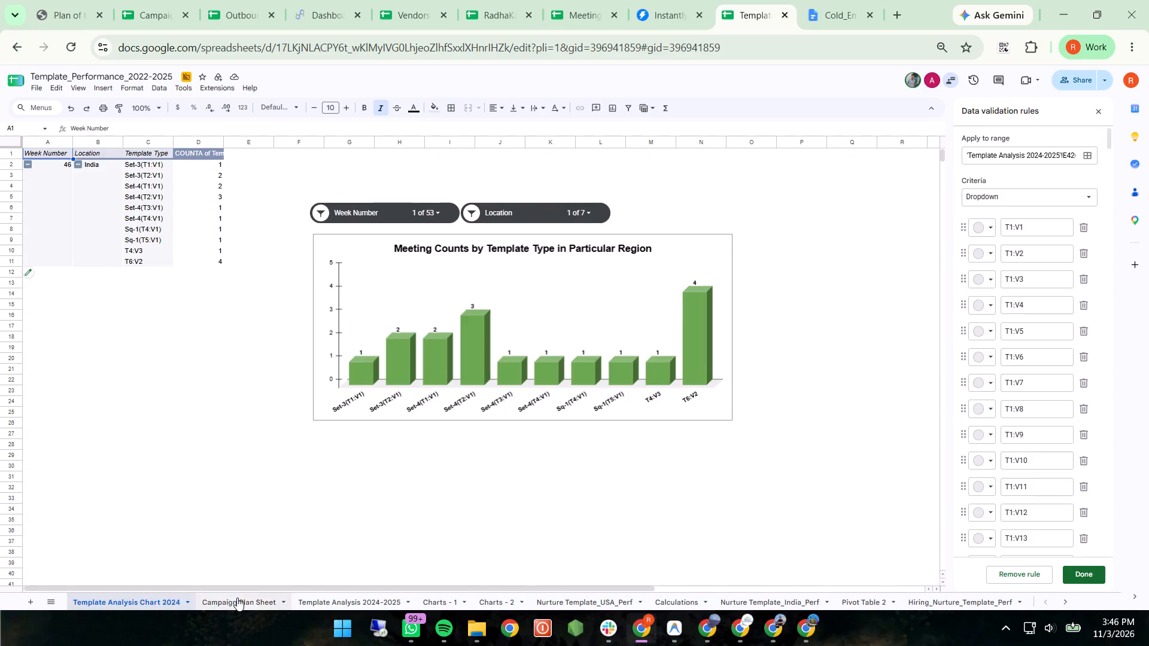
click(346, 597)
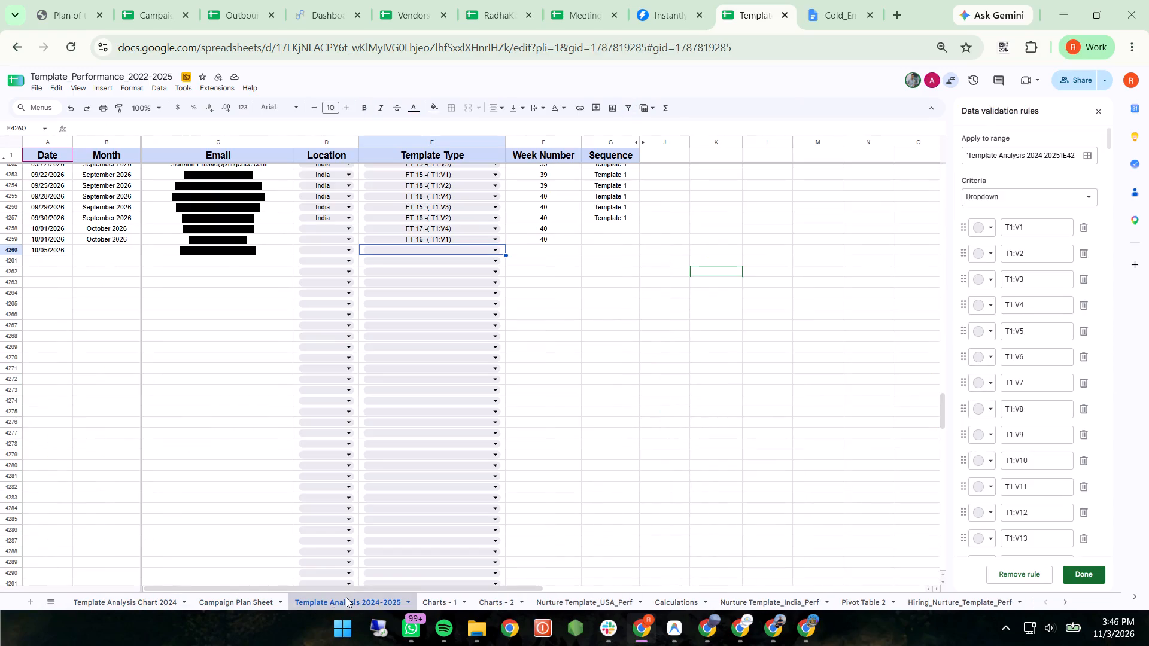
scroll(1045, 490, down, 16)
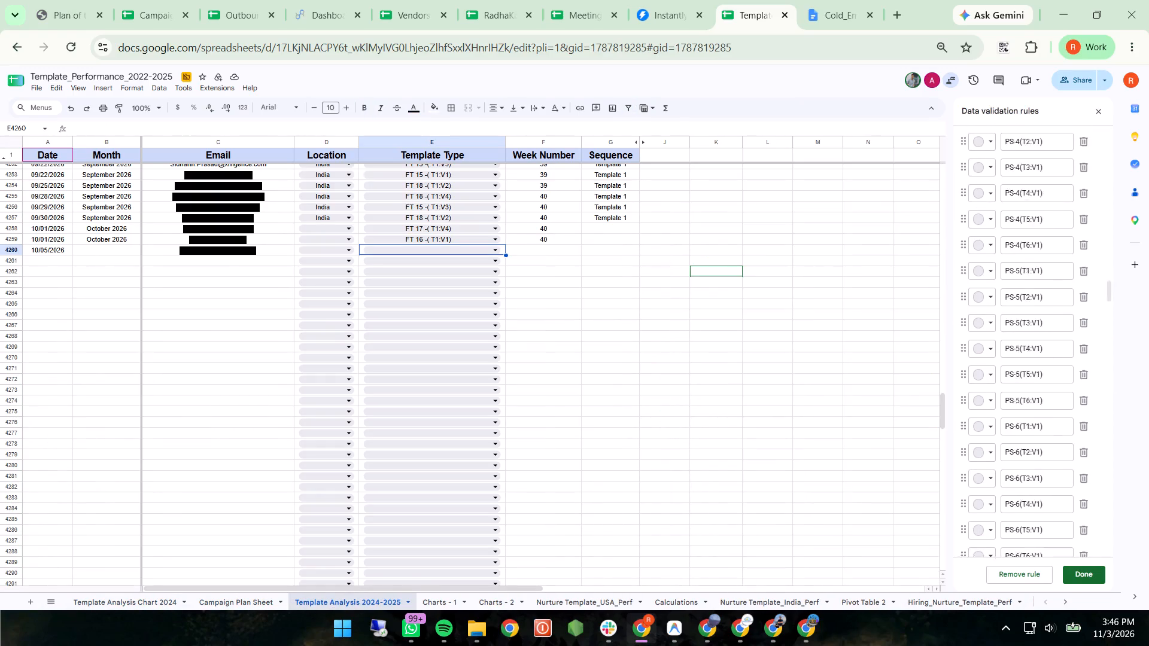
scroll(1045, 490, down, 19)
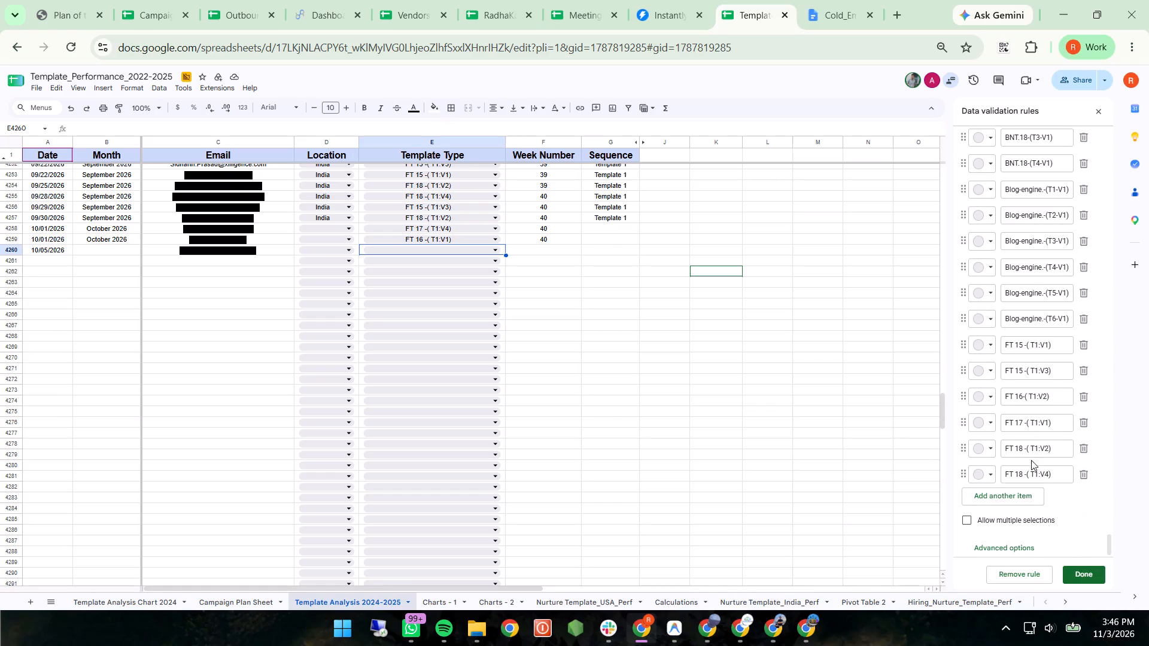
click(1031, 401)
key(ctrl+a)
key(ctrl+c)
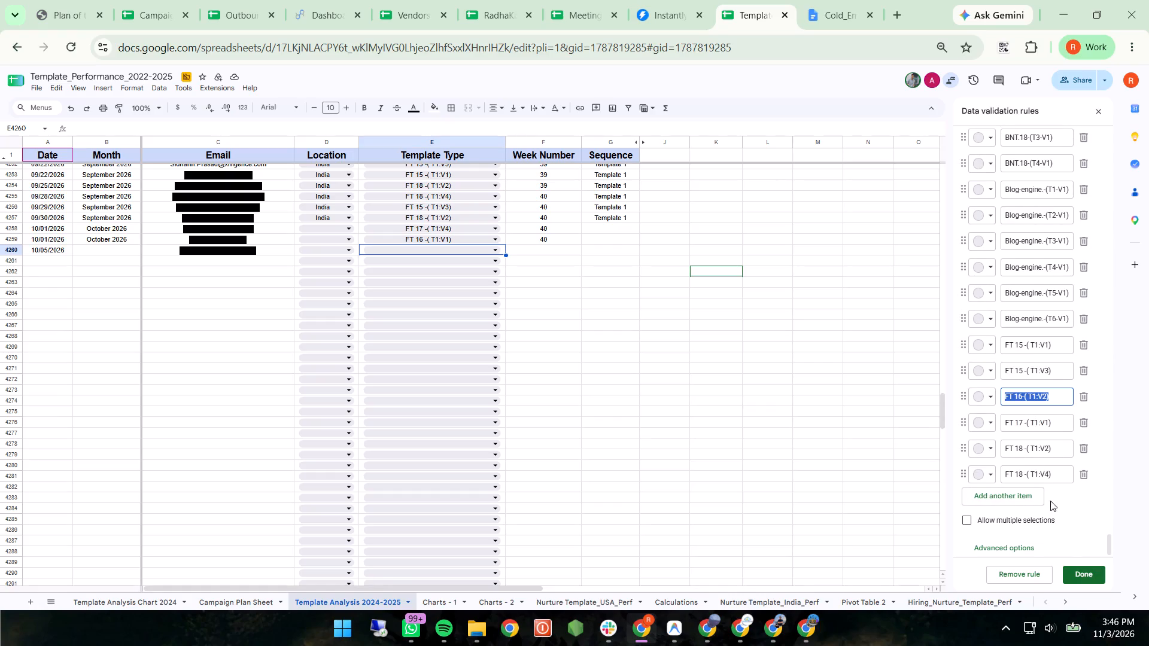
click(1013, 495)
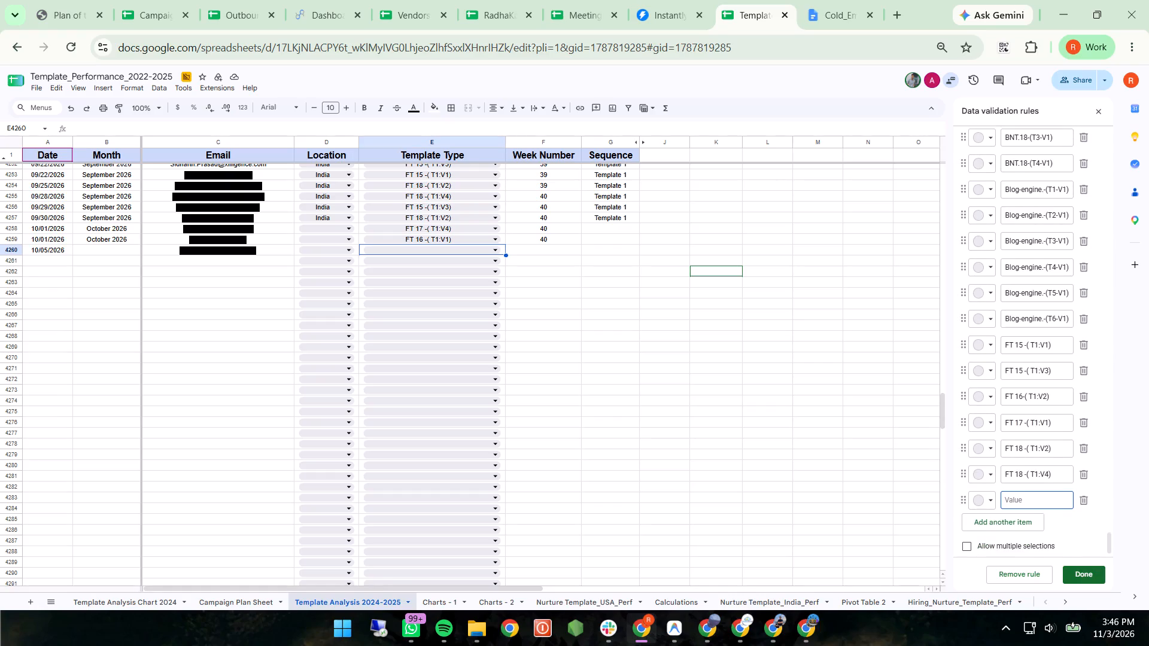
key(ctrl+v)
key(Left)
key(BackSpace)
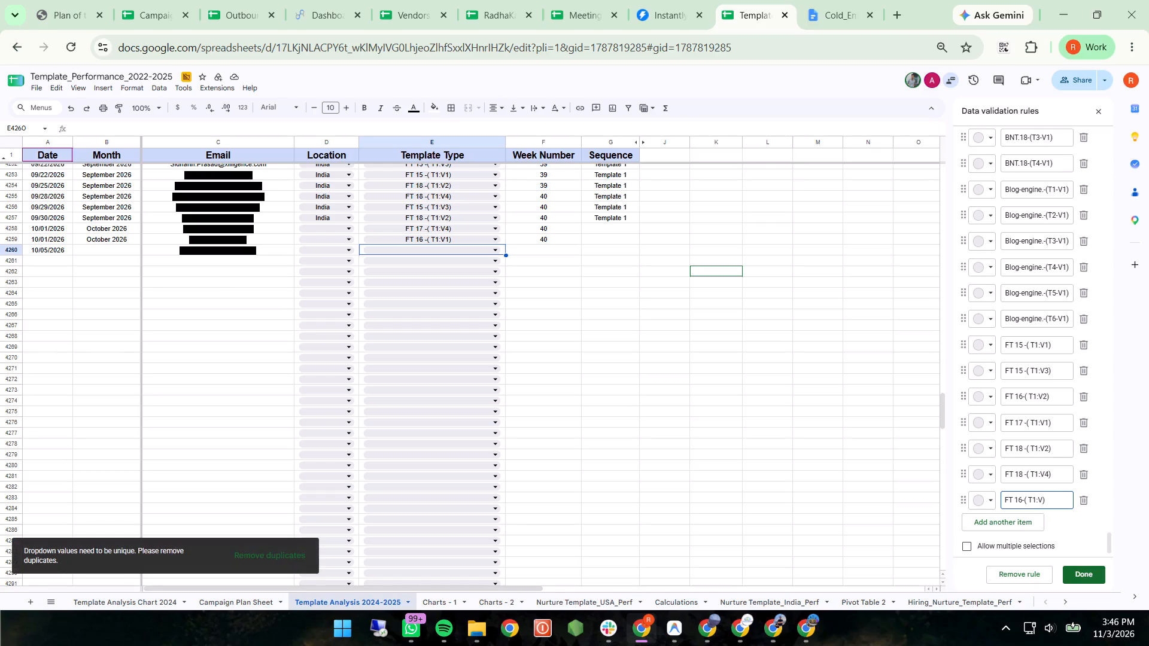
key(3)
click(1080, 568)
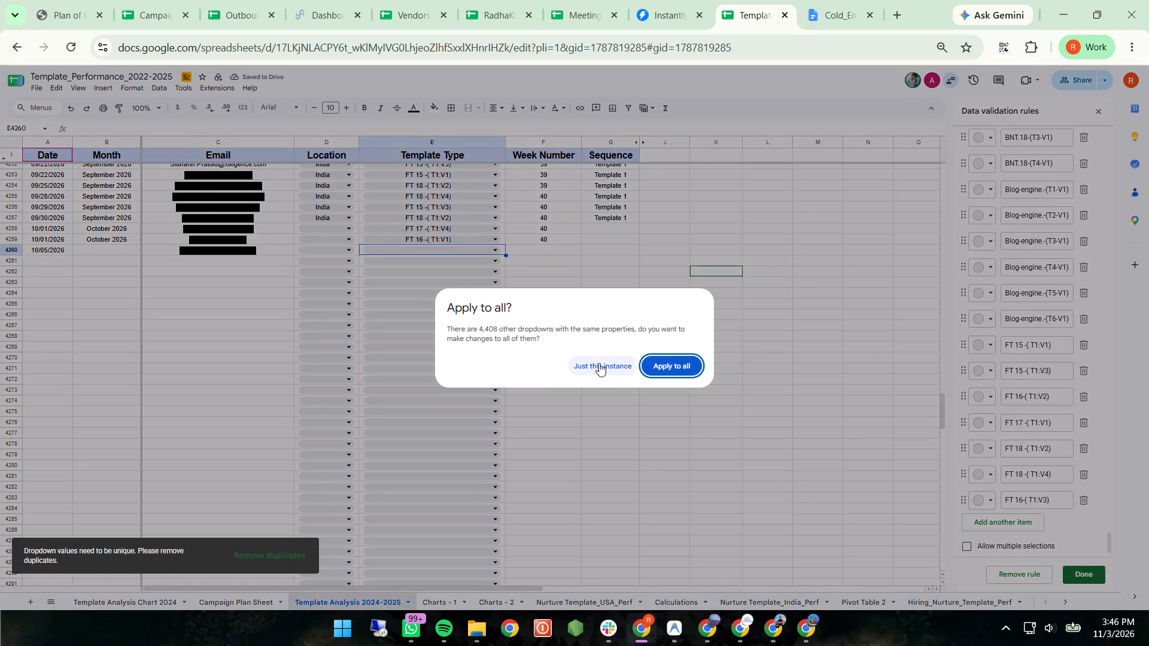
click(599, 363)
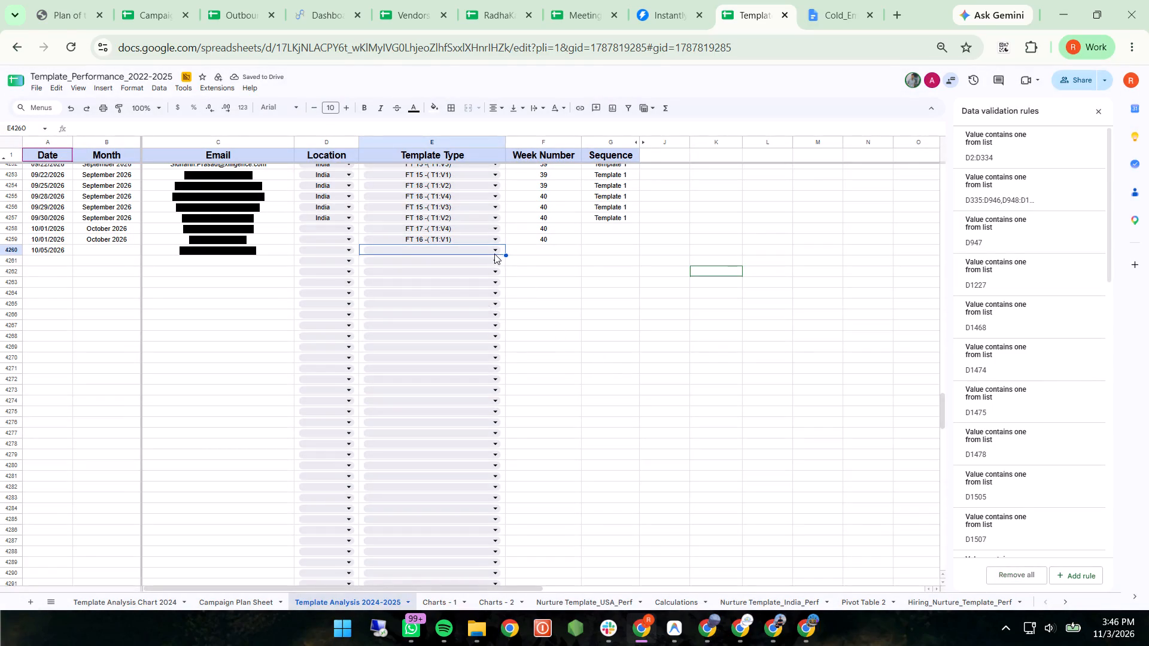
Set the Template Type in row 4260 to "FT 16-( T1:V3)".
click(496, 250)
scroll(482, 334, down, 18)
scroll(482, 334, down, 10)
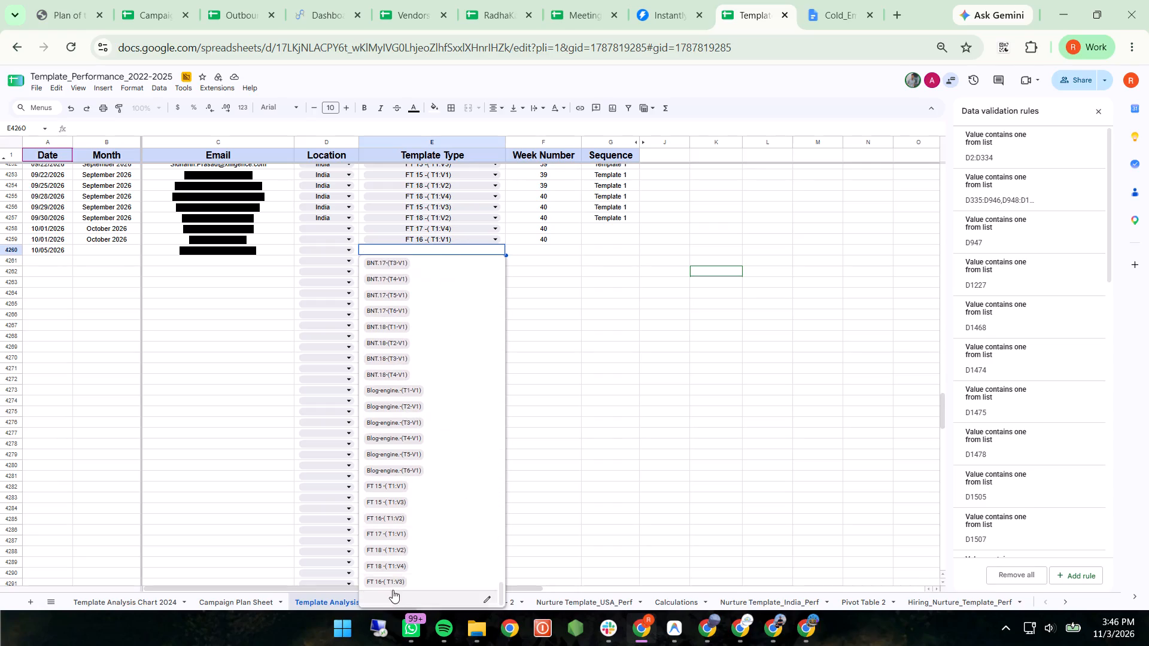
click(385, 584)
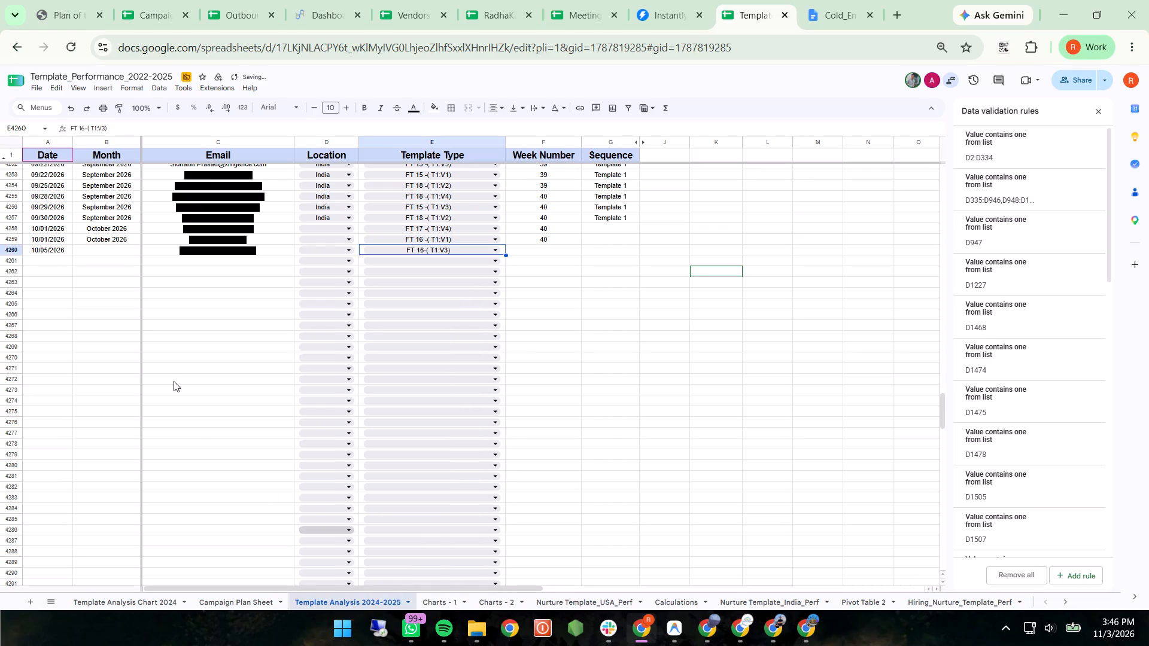
Copy the month October 2026 from row 4259 into the Month cells of rows 4260 through 4278.
click(105, 235)
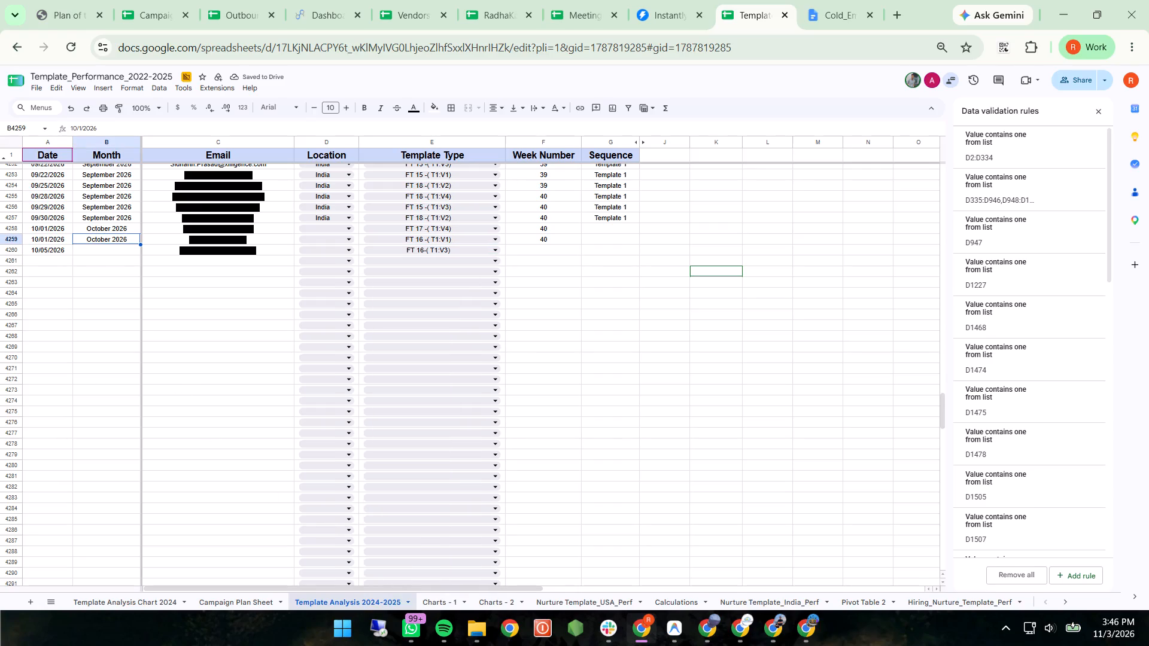
key(ctrl+c)
key(Down)
key(shift+Down)
key(shift+Down)
key(shift+Down)
key(shift+Down)
key(shift+Down)
key(shift+Down)
key(shift+Down)
key(shift+Down)
key(shift+Down)
key(shift+Down)
key(shift+Down)
key(shift+Down)
key(shift+Down)
key(shift+Down)
key(shift+Down)
key(shift+Down)
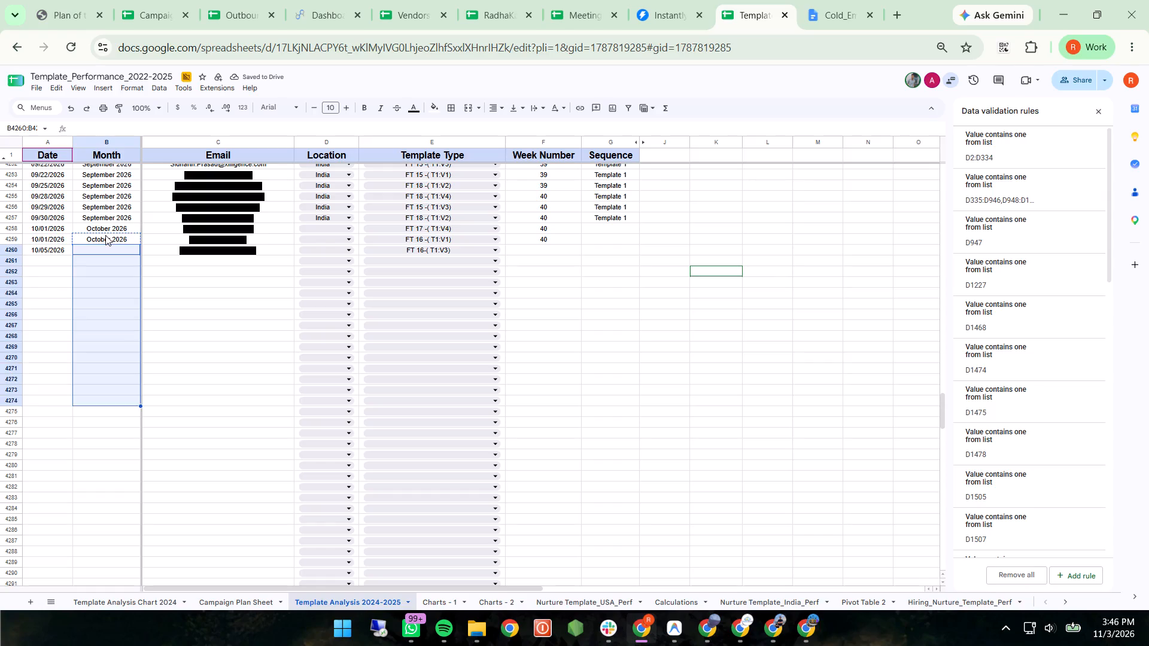
key(shift+Down)
key(shift+Down)
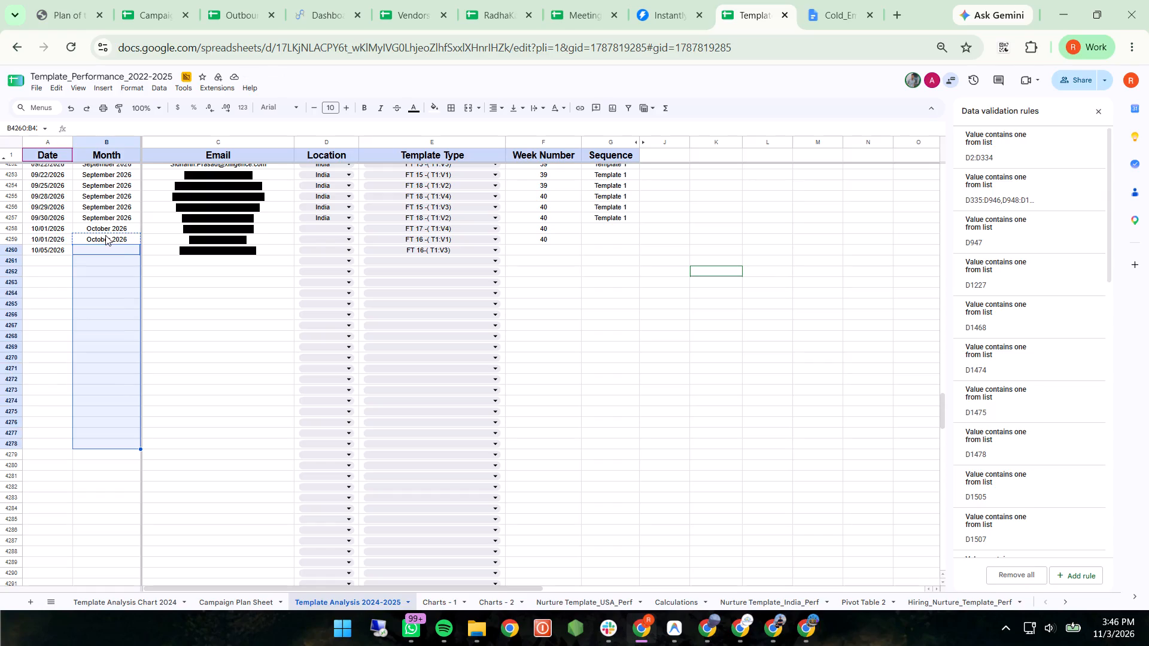
key(ctrl+v)
click(218, 285)
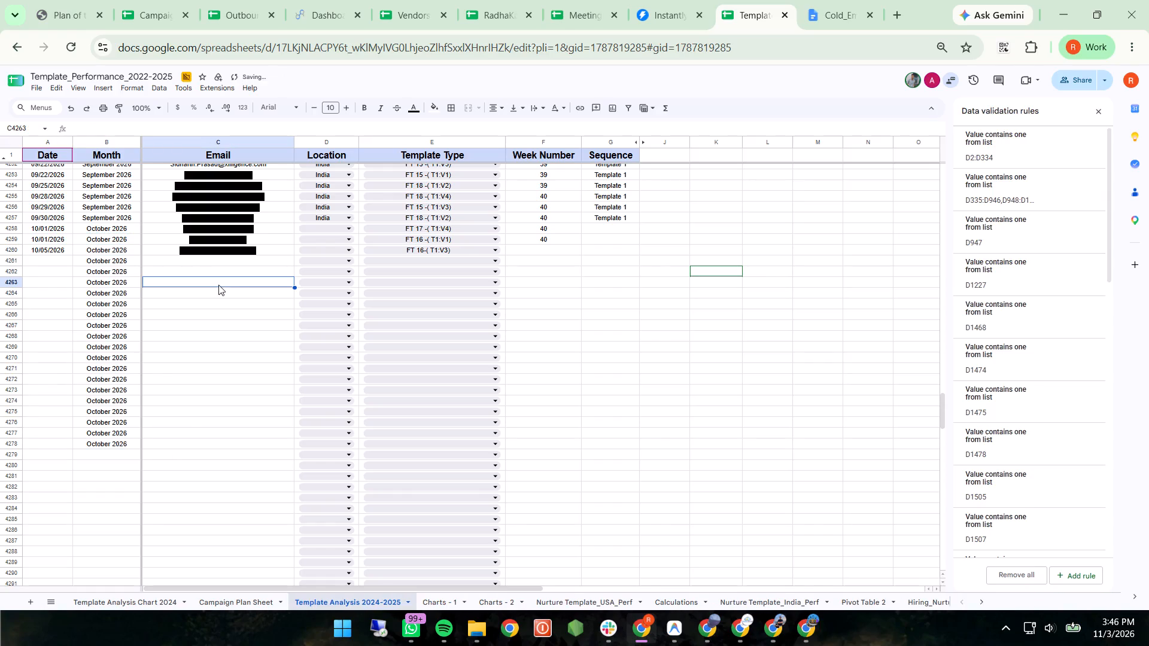
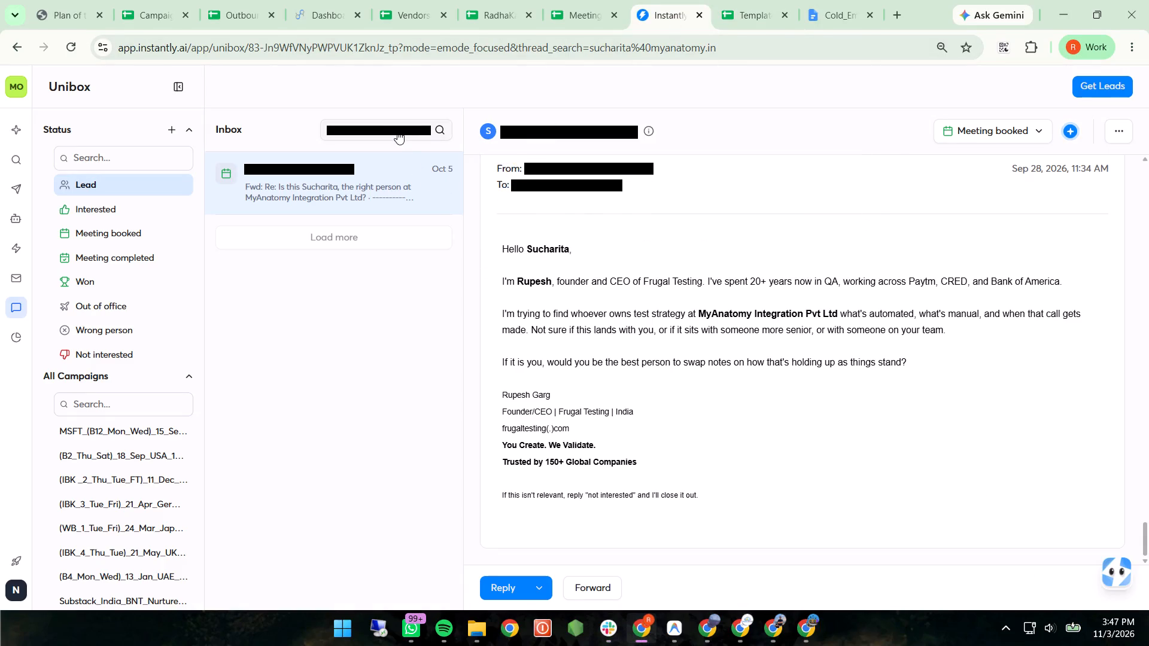
Search the Instantly Unibox for the copied APJ Tours and Travels lead email and open the lead's conversation.
click(397, 131)
key(ctrl+a)
key(ctrl+v)
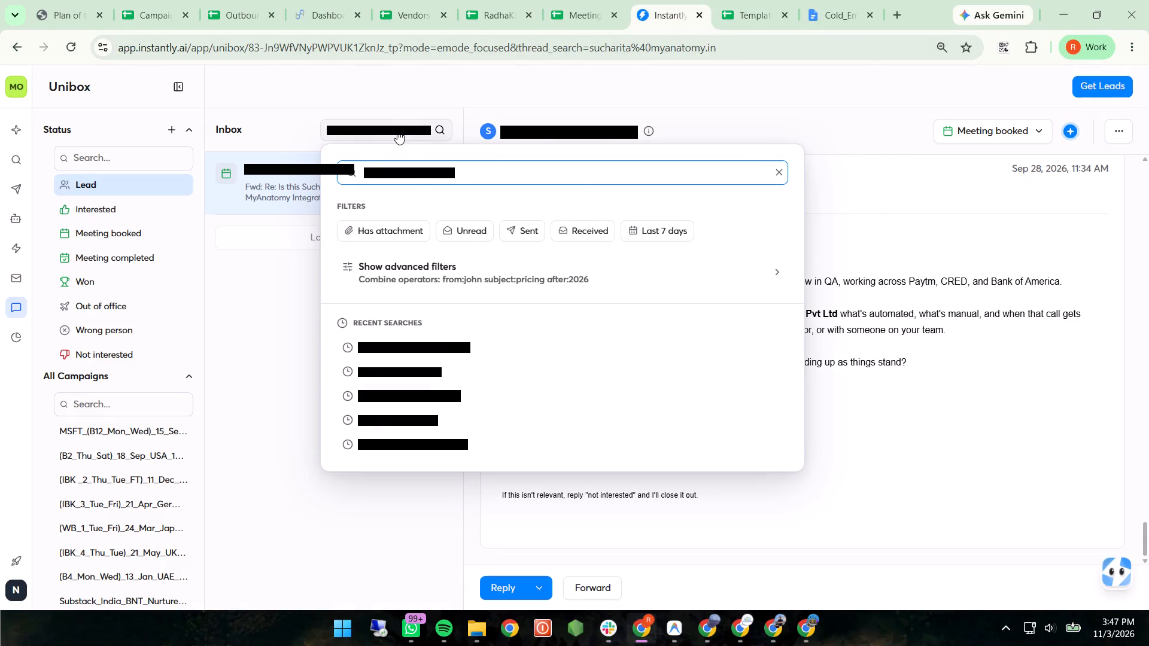
key(Return)
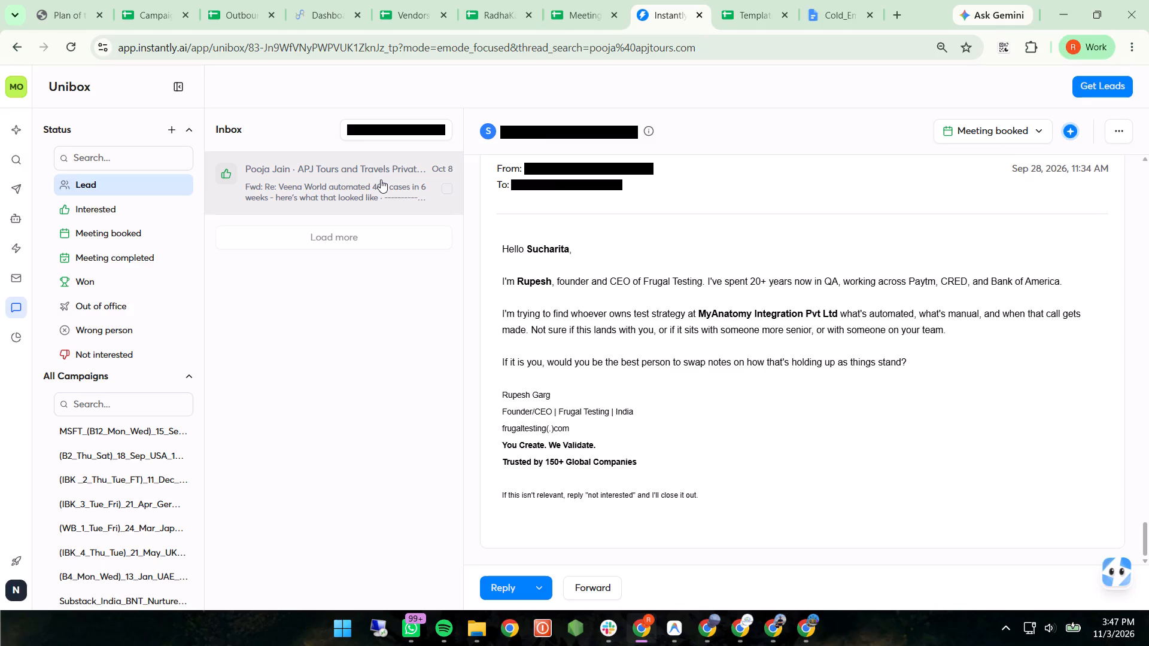
click(374, 188)
Expand the older messages in the APJ Tours and Travels conversation and examine the thread down to the first outreach email.
scroll(850, 442, down, 4)
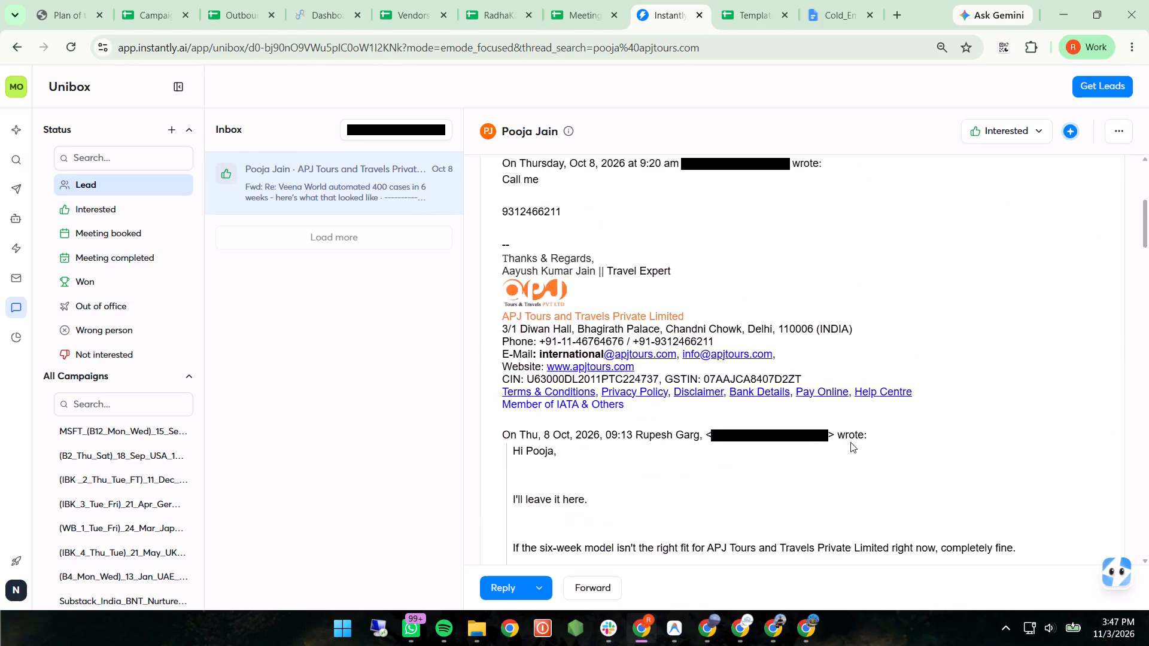
scroll(850, 442, down, 8)
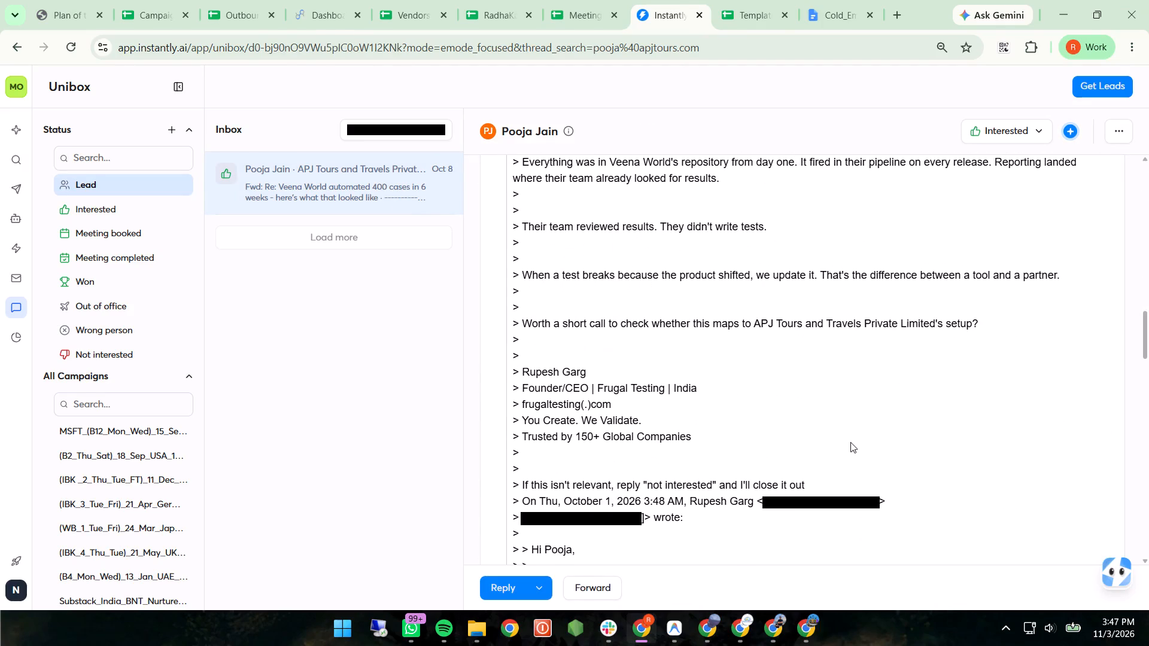
scroll(850, 442, down, 14)
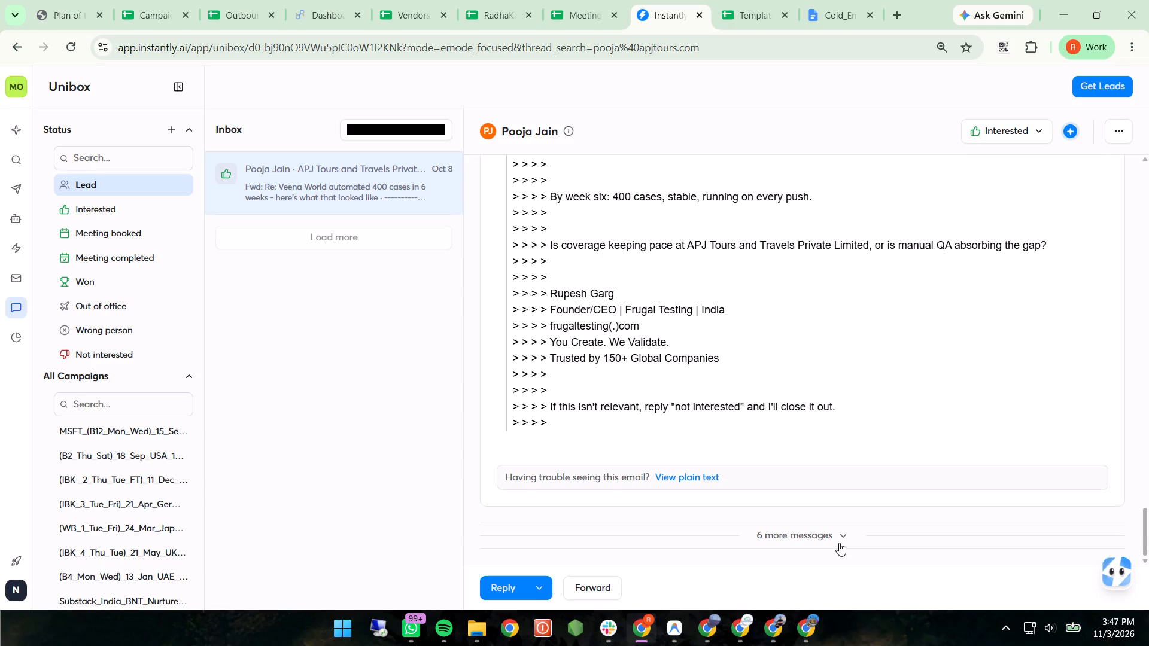
click(839, 543)
click(846, 536)
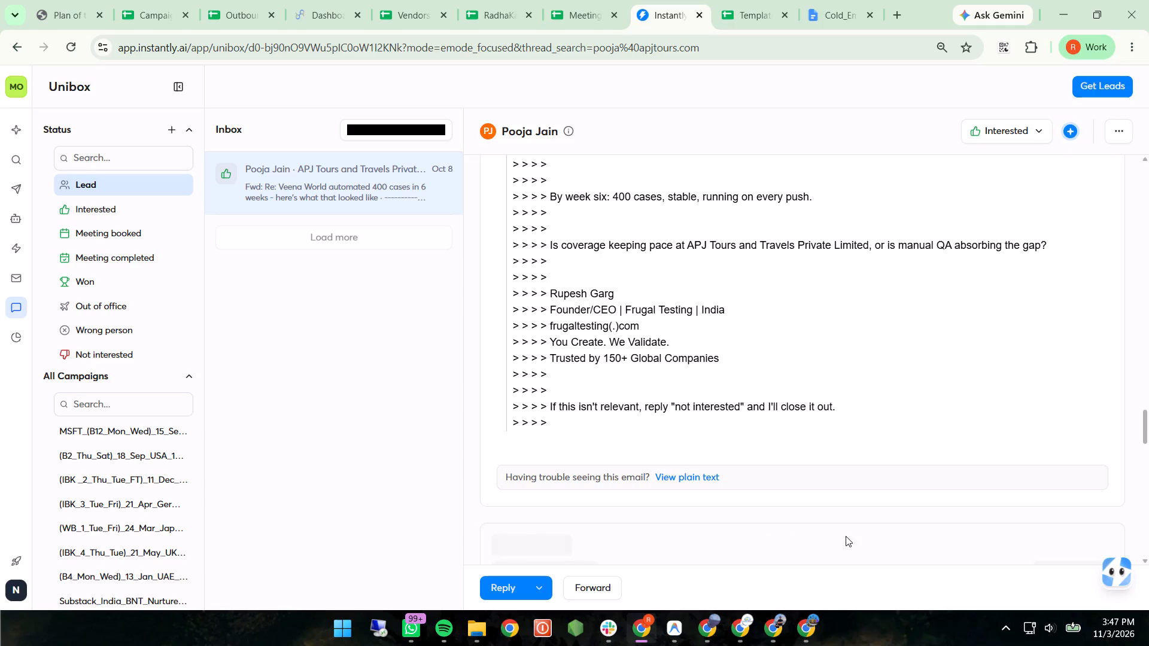
scroll(810, 431, down, 2)
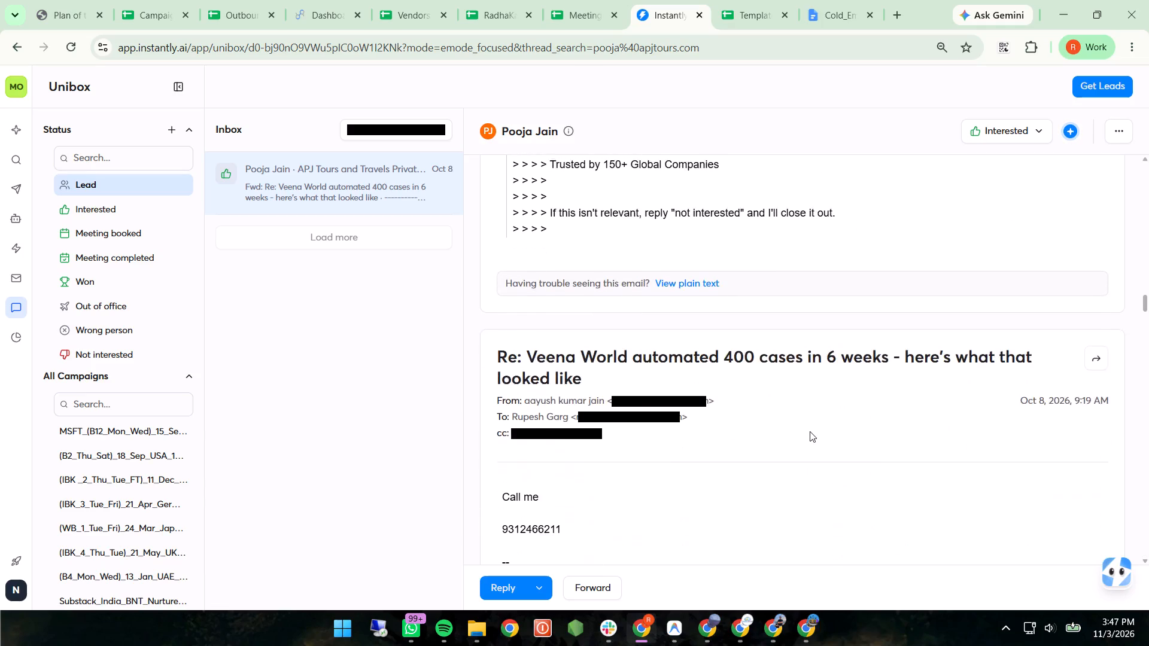
scroll(810, 431, down, 2)
scroll(810, 431, down, 20)
scroll(810, 431, down, 18)
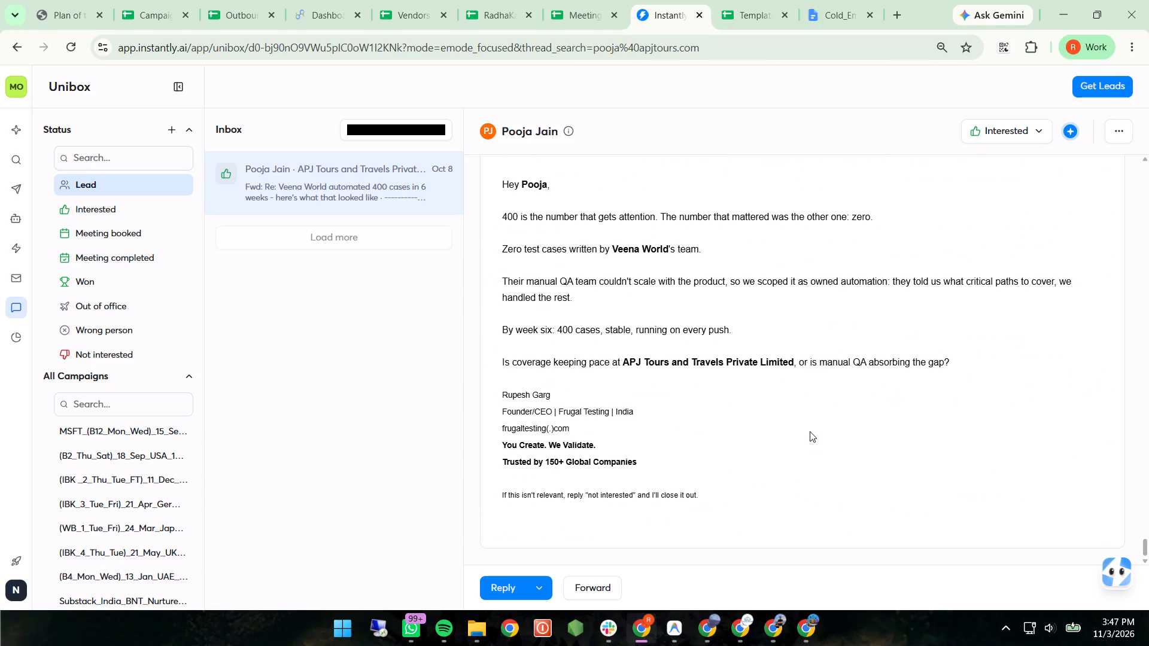
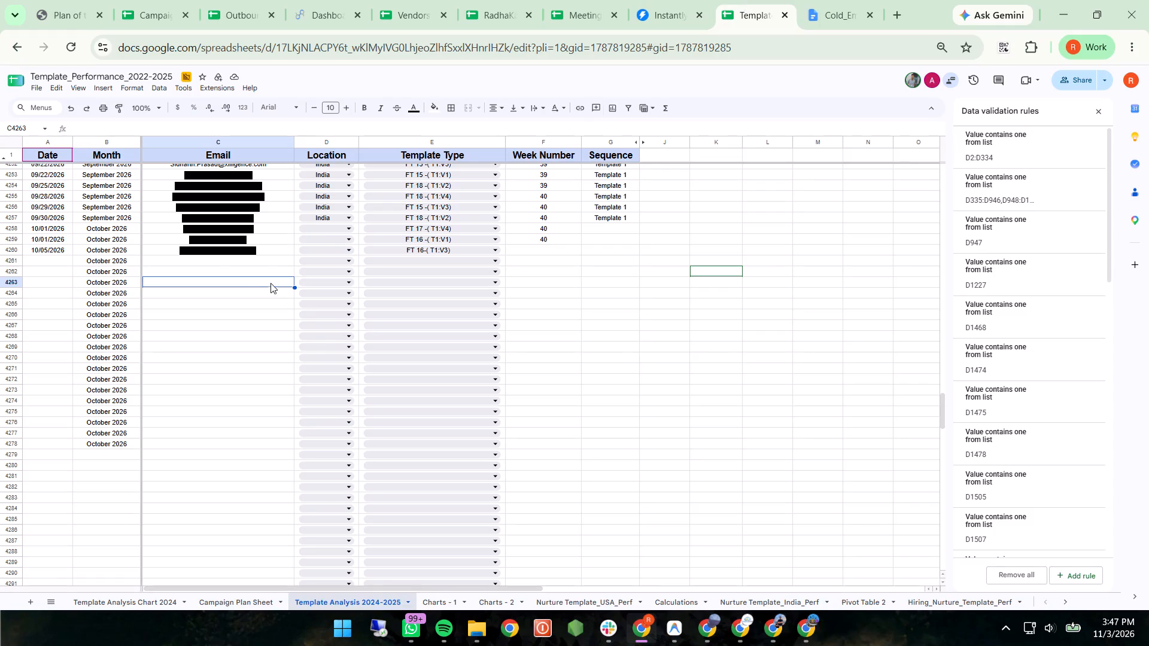
Paste the copied APJ Tours and Travels lead email without formatting into the Email cell of row 4261.
double_click(231, 260)
key(ctrl+shift+v)
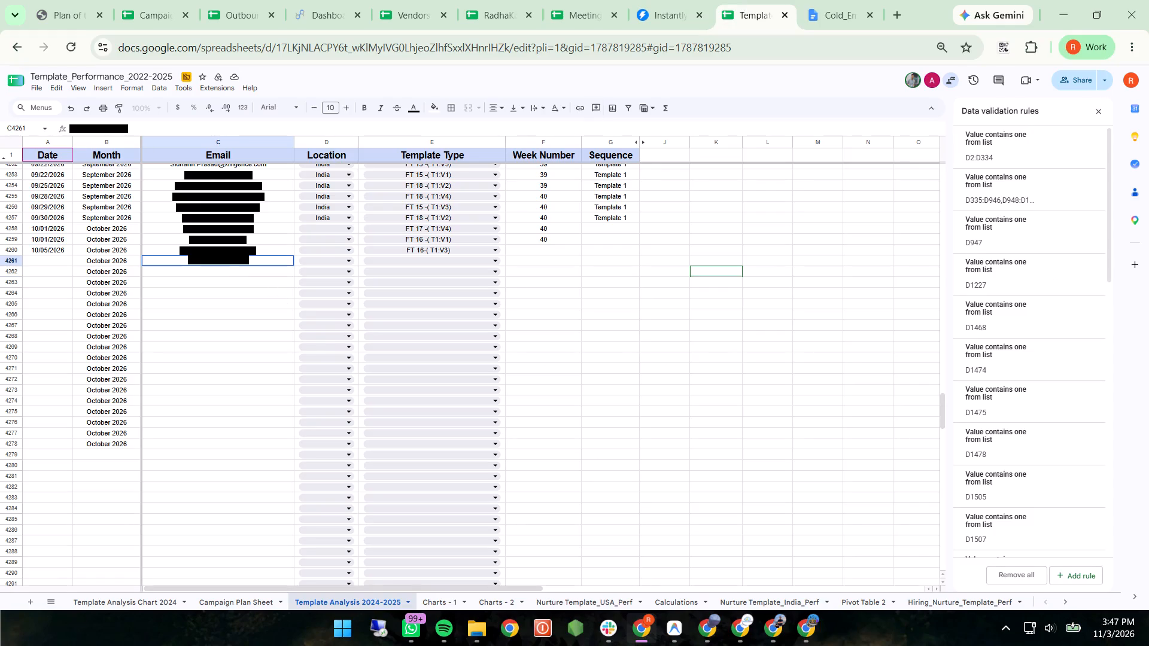
Open the Template Type choices for row 4261 and look through the BNT and FT entries for the lead's template.
click(424, 263)
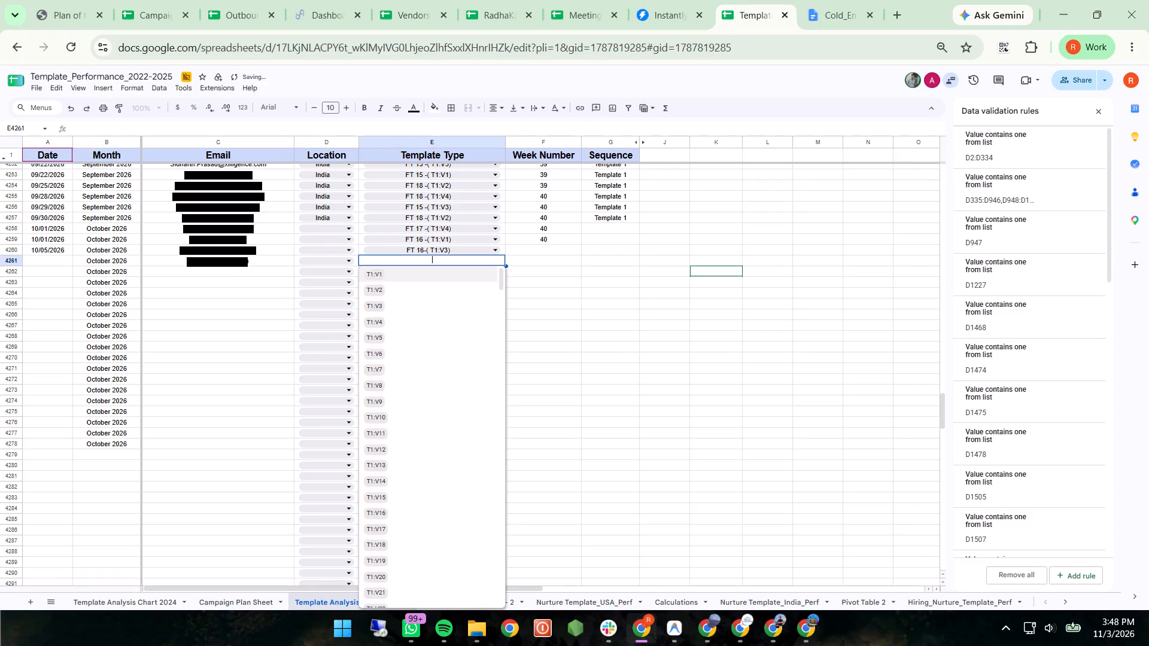
scroll(430, 385, down, 20)
scroll(430, 385, down, 2)
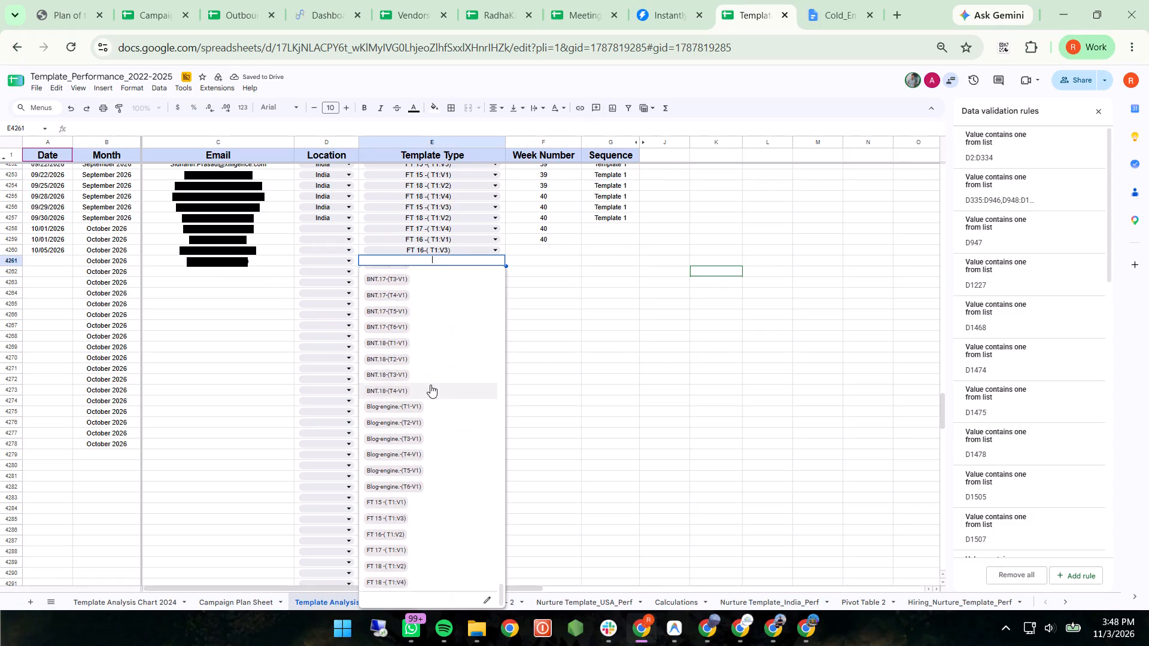
scroll(430, 385, up, 1)
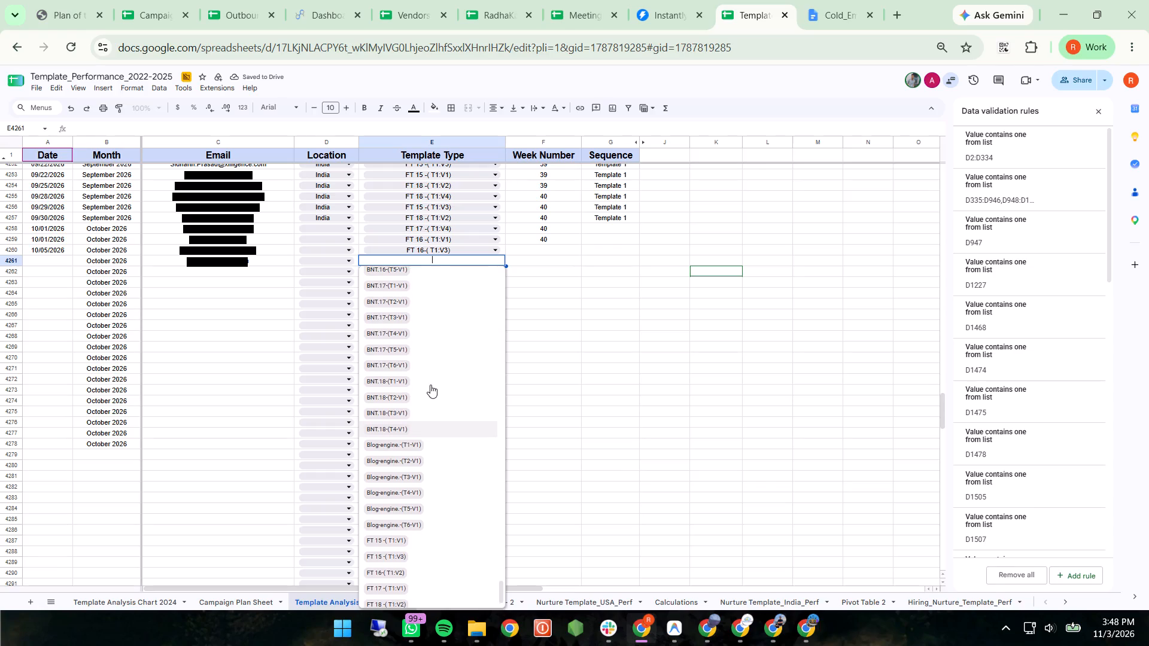
scroll(430, 385, up, 2)
scroll(391, 334, up, 1)
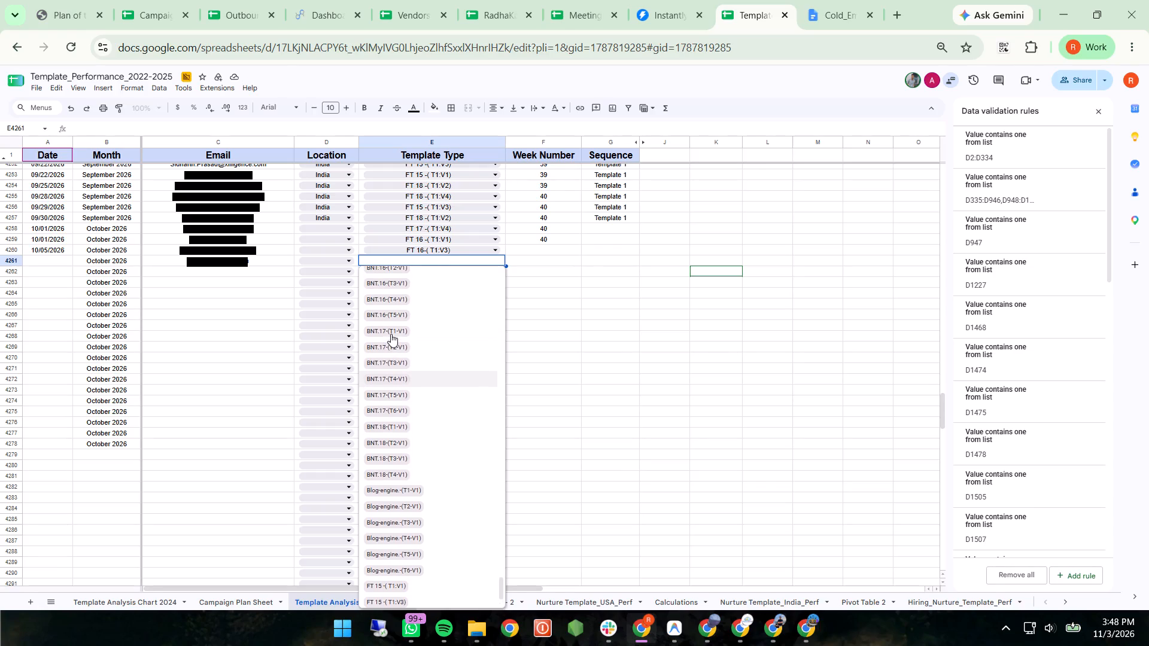
scroll(391, 334, up, 2)
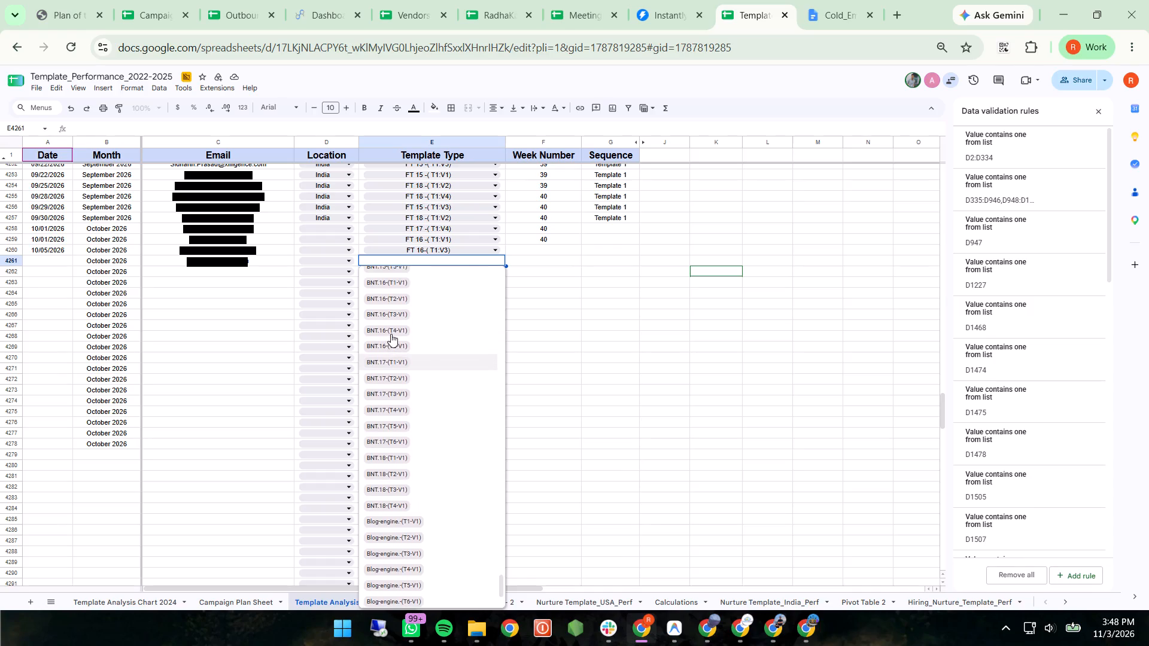
scroll(391, 334, up, 1)
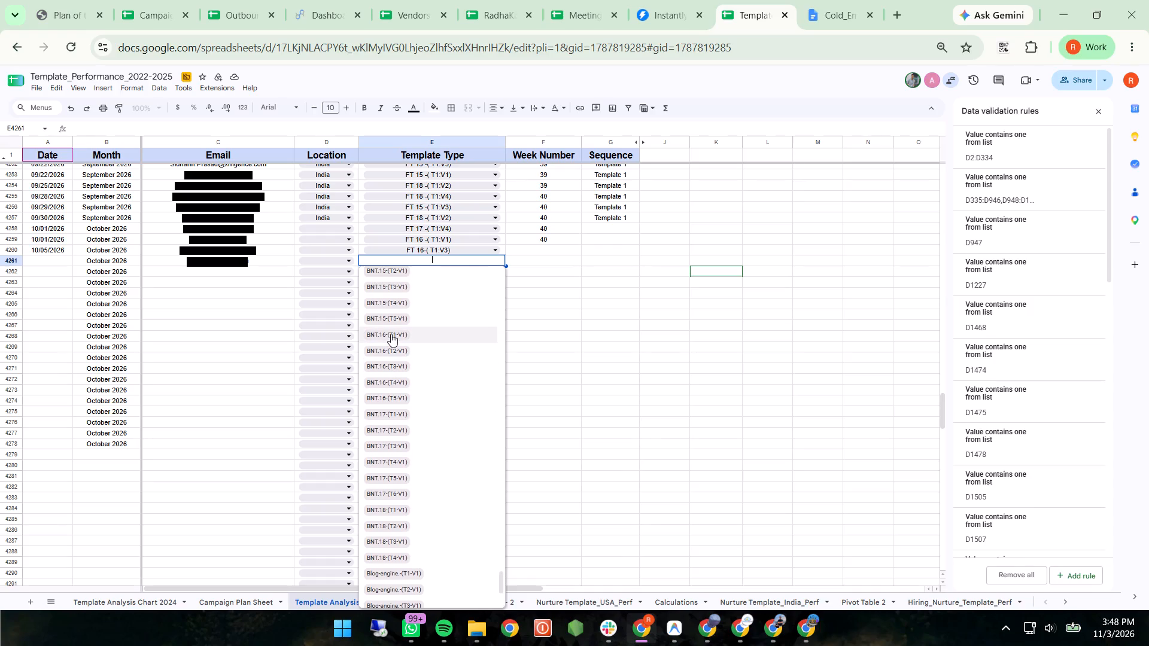
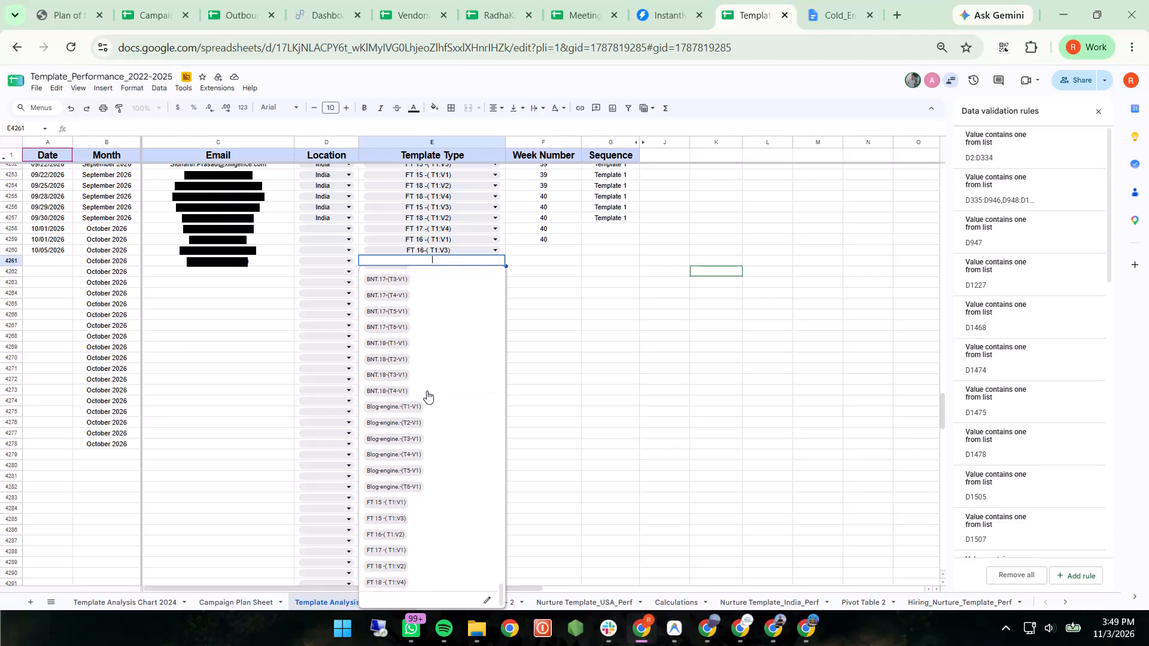
Open the data validation rule behind the Template Type choices of row 4261 for editing.
scroll(427, 391, down, 6)
click(487, 599)
Close the data validation rules and reopen the rule behind the Template Type choices of row 4261 in Template Analysis 2024-2025 for editing.
click(1101, 109)
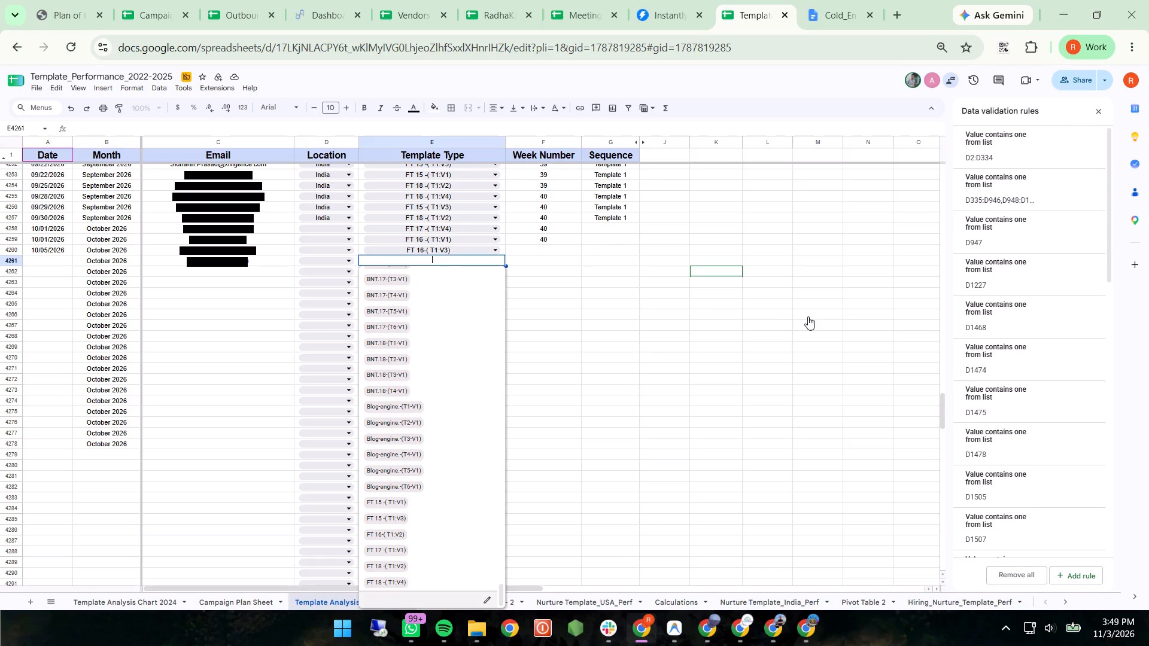
click(488, 599)
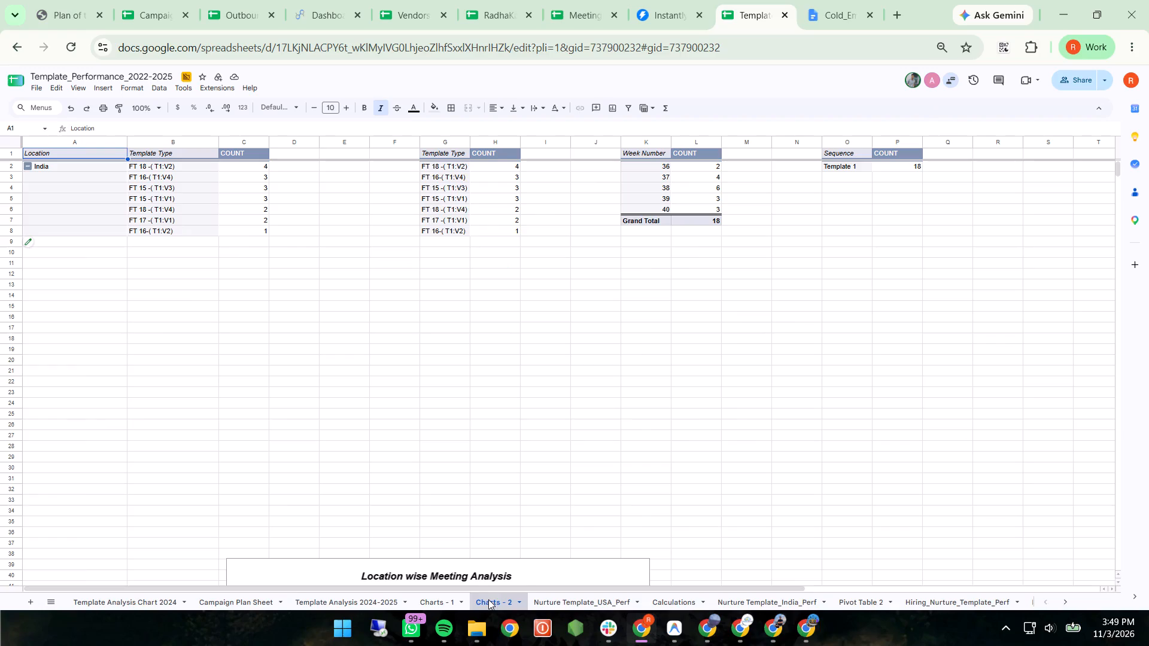
click(344, 605)
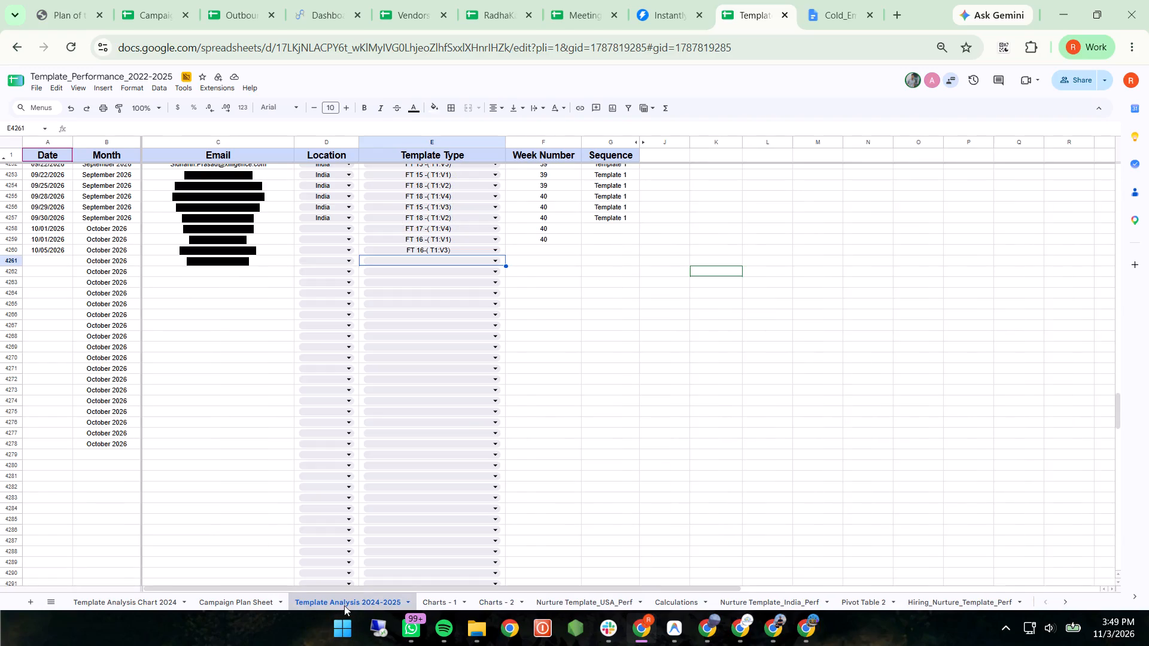
click(497, 259)
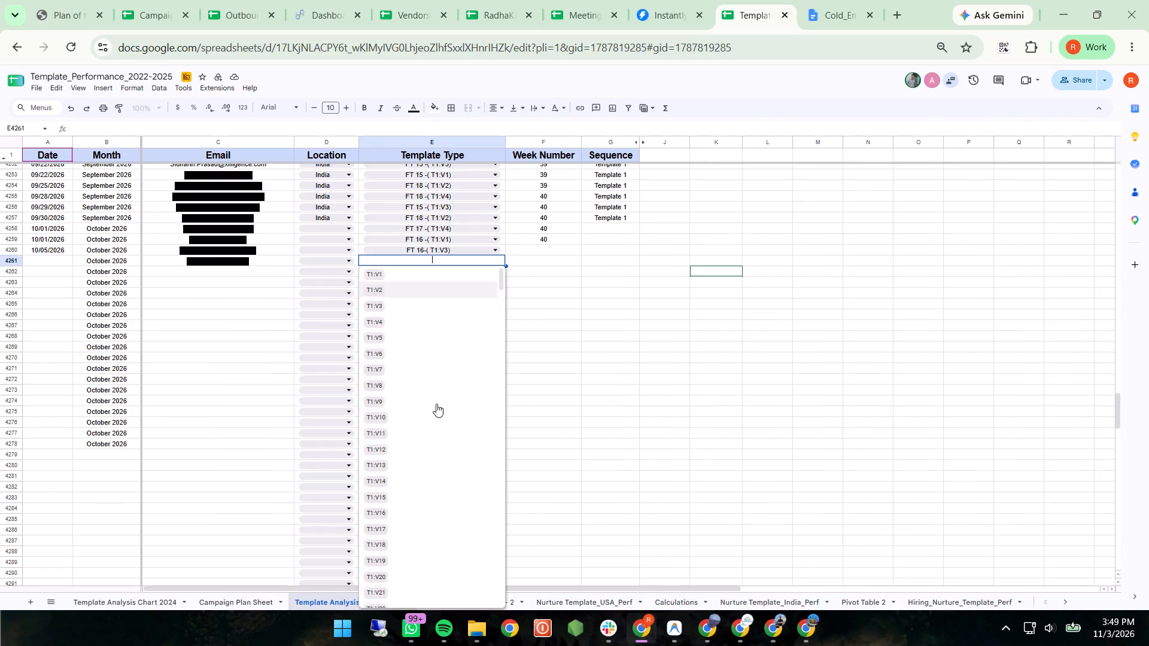
scroll(430, 434, down, 19)
scroll(437, 475, down, 9)
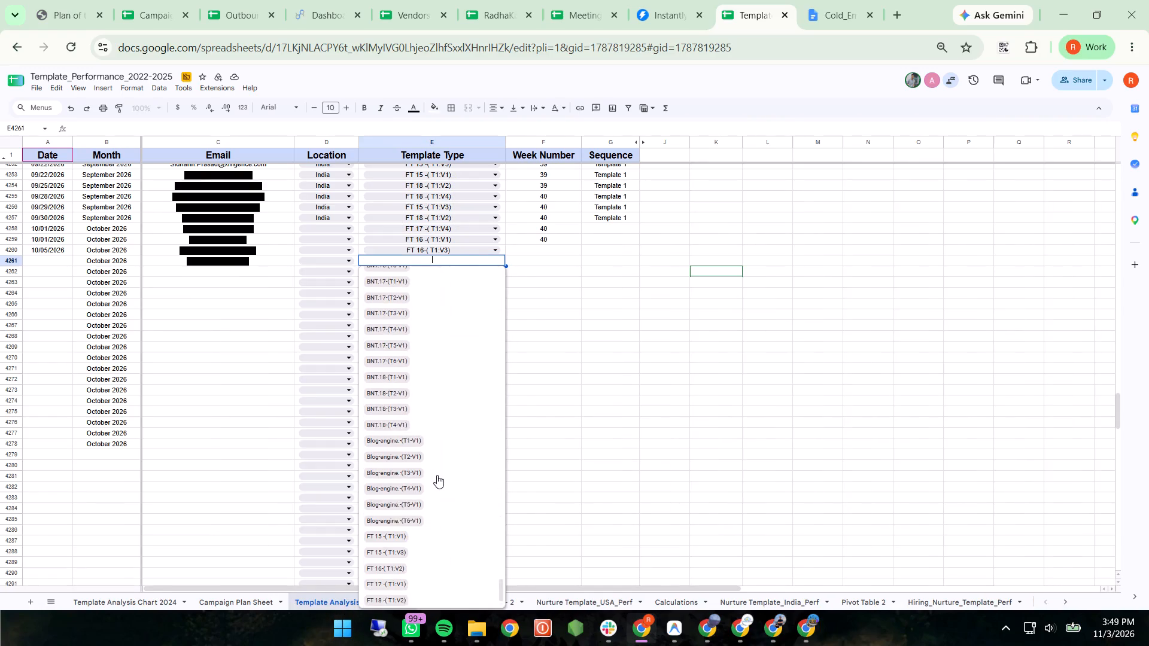
scroll(437, 475, down, 6)
click(485, 598)
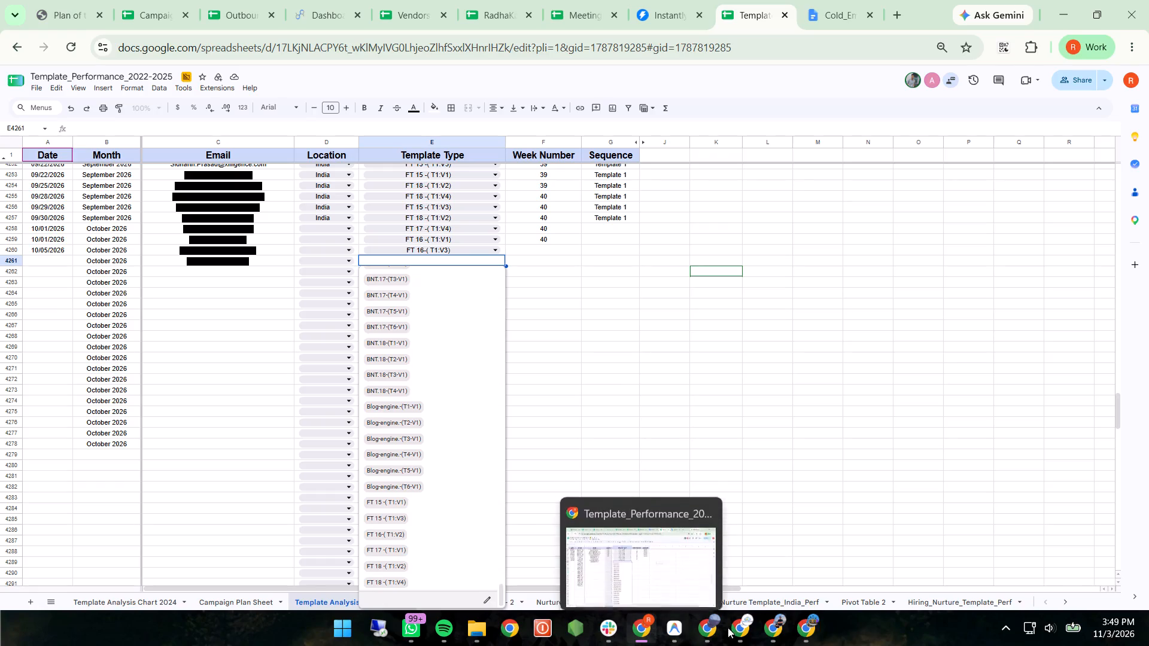
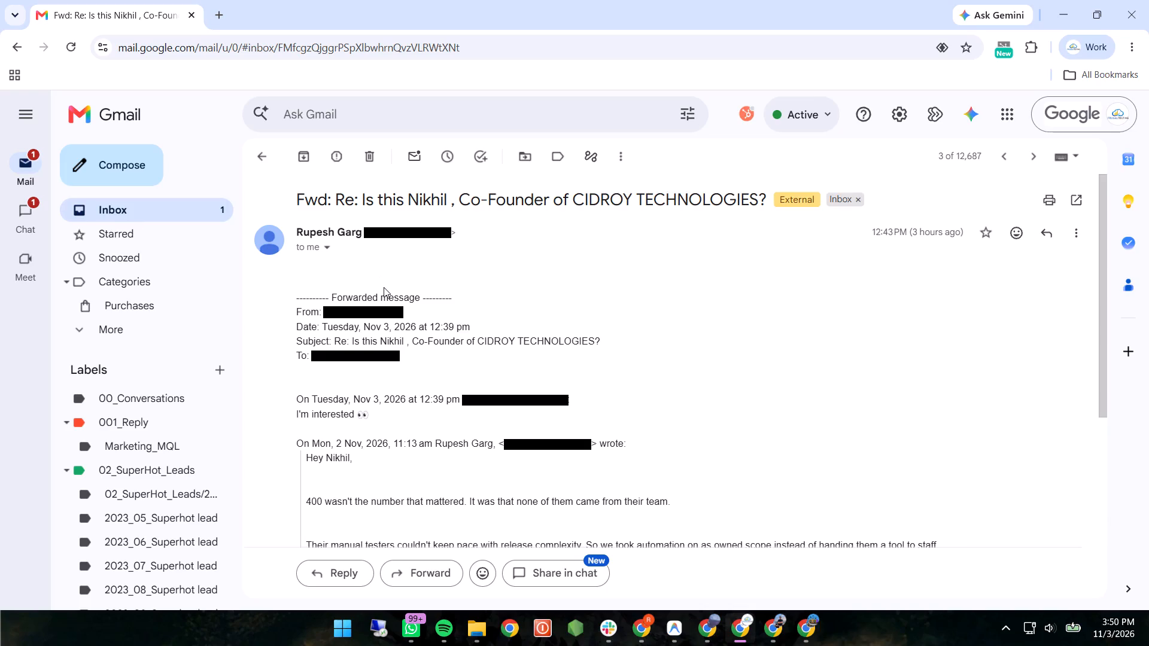
Read the forwarded CIDROY TECHNOLOGIES email in Gmail, examining the lead's reply and the original outreach message below it.
scroll(384, 287, down, 2)
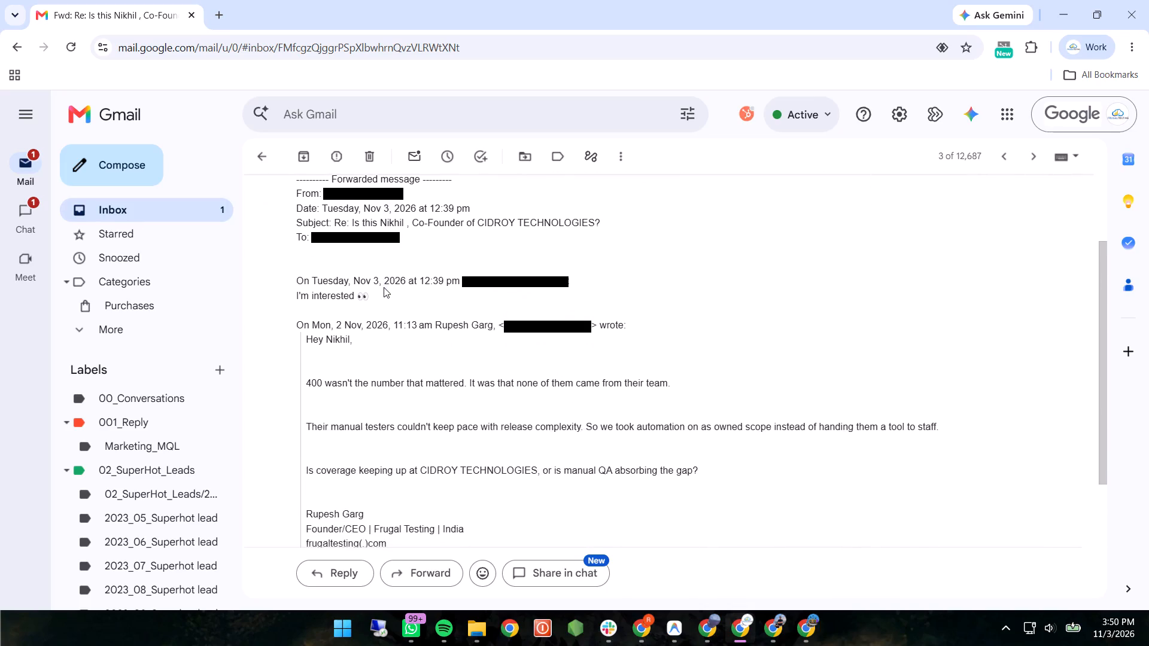
scroll(384, 287, down, 1)
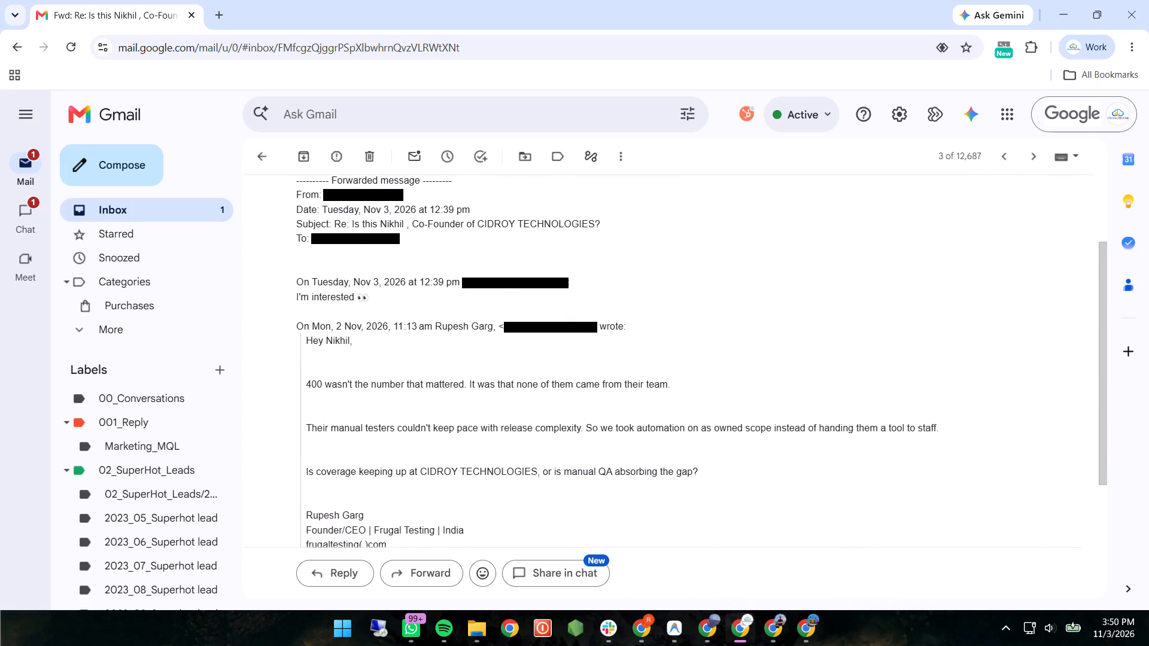